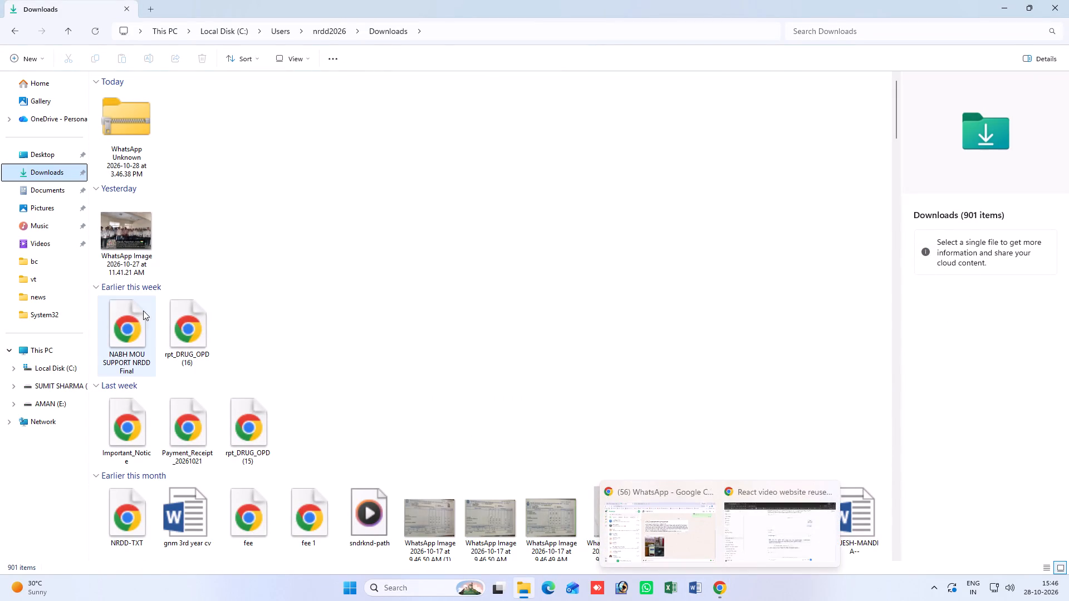
Extract the ZIP archive WhatsApp Unknown 2026-10-28 at 3.46.38 PM with WinRAR into its own folder in Downloads.
right_click(135, 150)
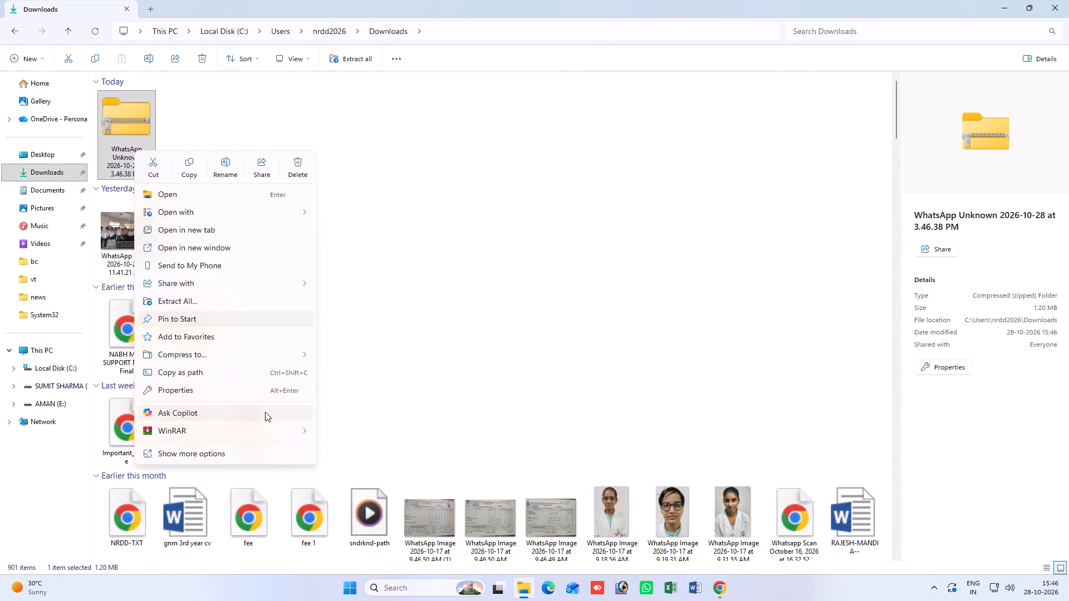
click(273, 433)
click(368, 470)
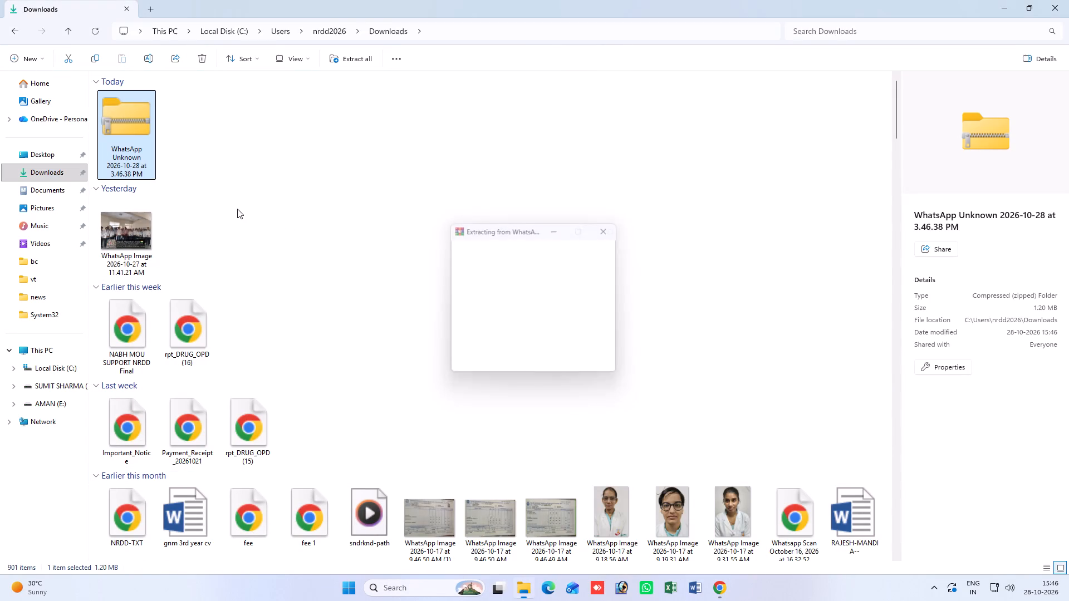
Open the extracted WhatsApp Unknown folder and display its images as extra large icons.
double_click(182, 145)
right_drag(295, 362, 288, 368)
click(385, 217)
click(491, 239)
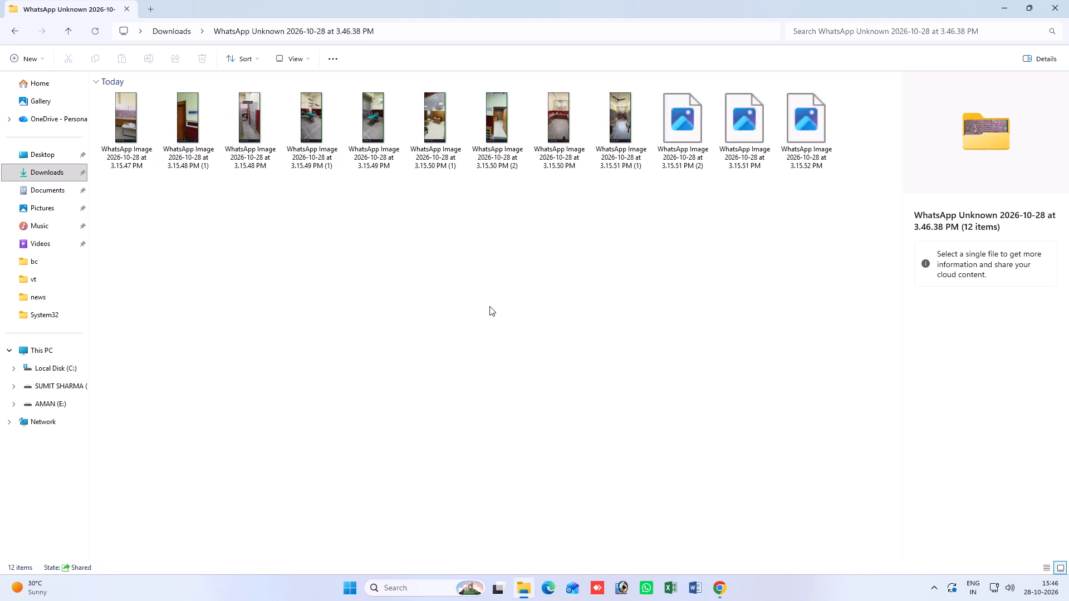
right_click(459, 311)
click(496, 321)
click(680, 323)
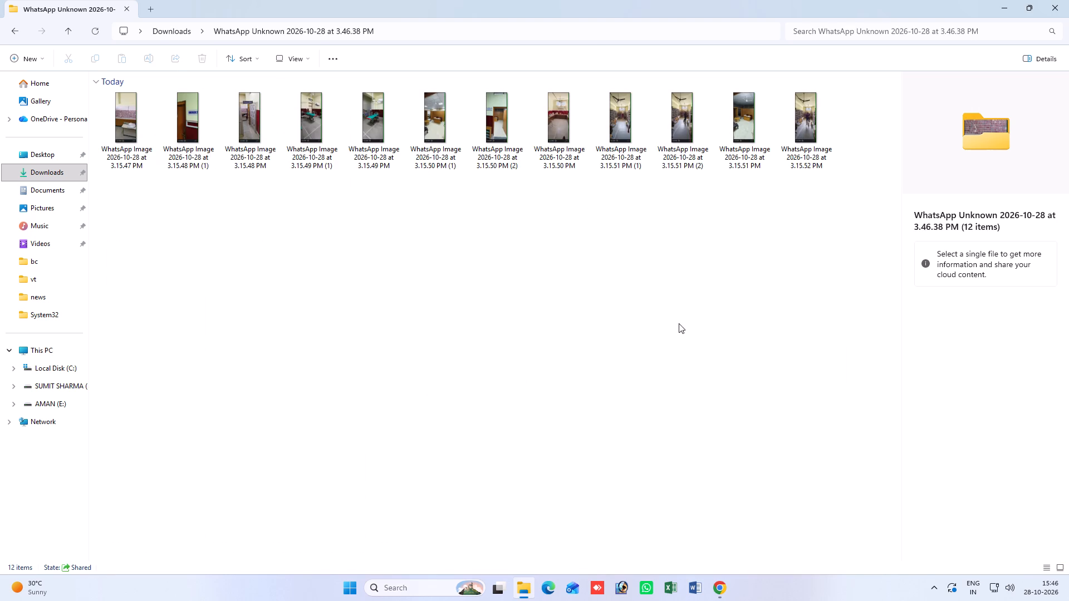
click(543, 480)
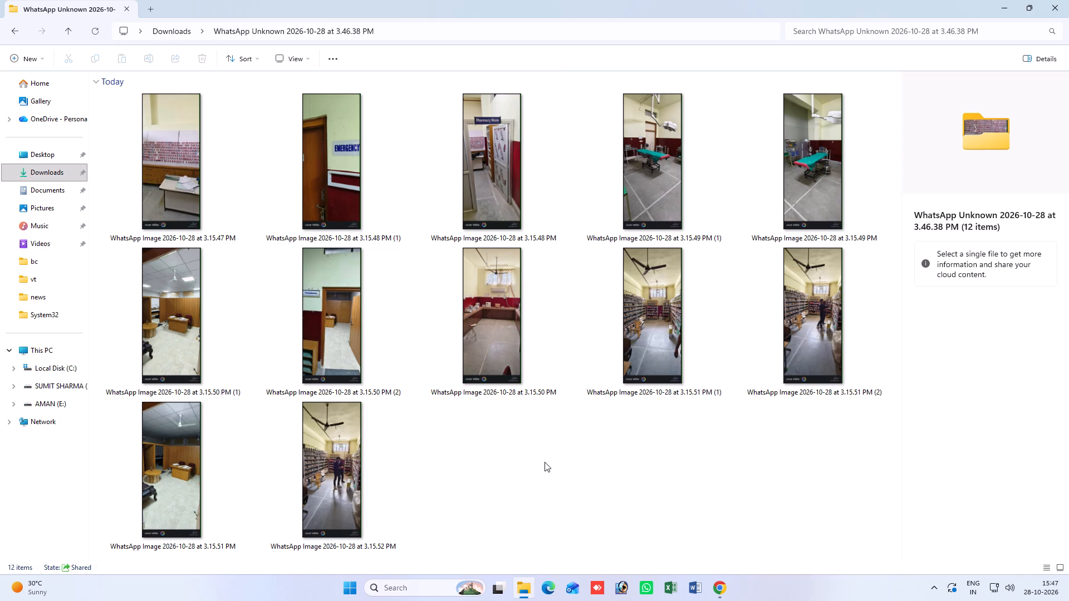
Rename the image showing the medicine shelves and desk, taken at 3.15.47 PM, as dispendary-homoeopathic.
click(205, 174)
key(F2)
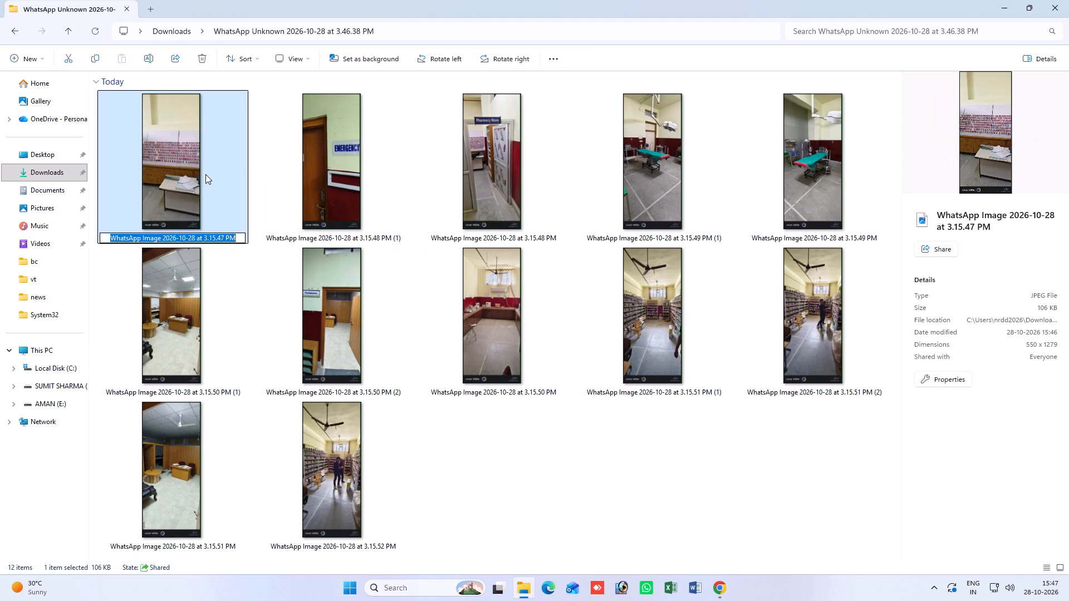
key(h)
key(BackSpace)
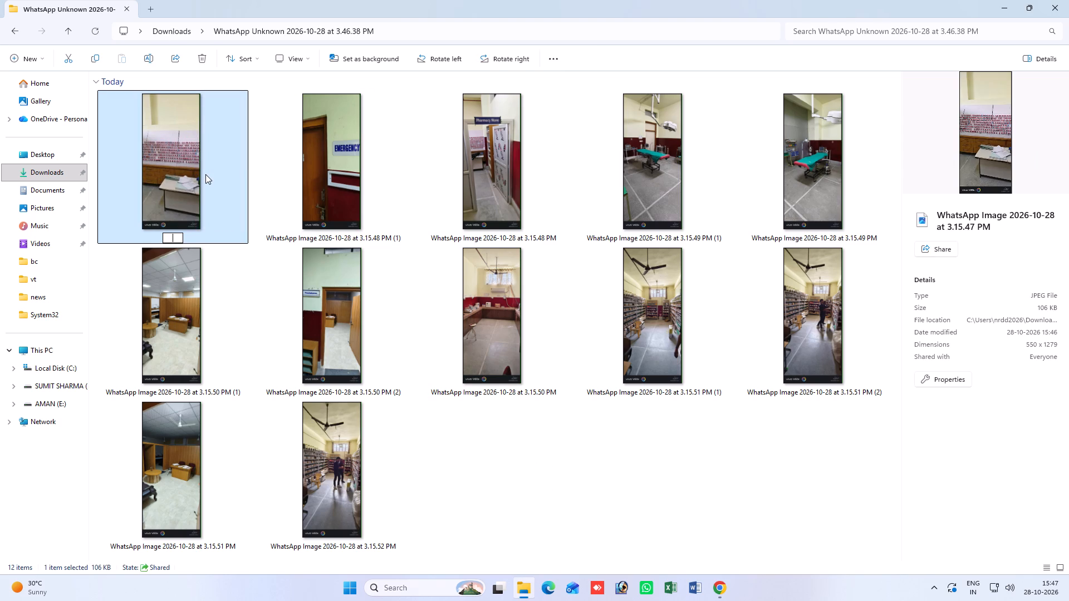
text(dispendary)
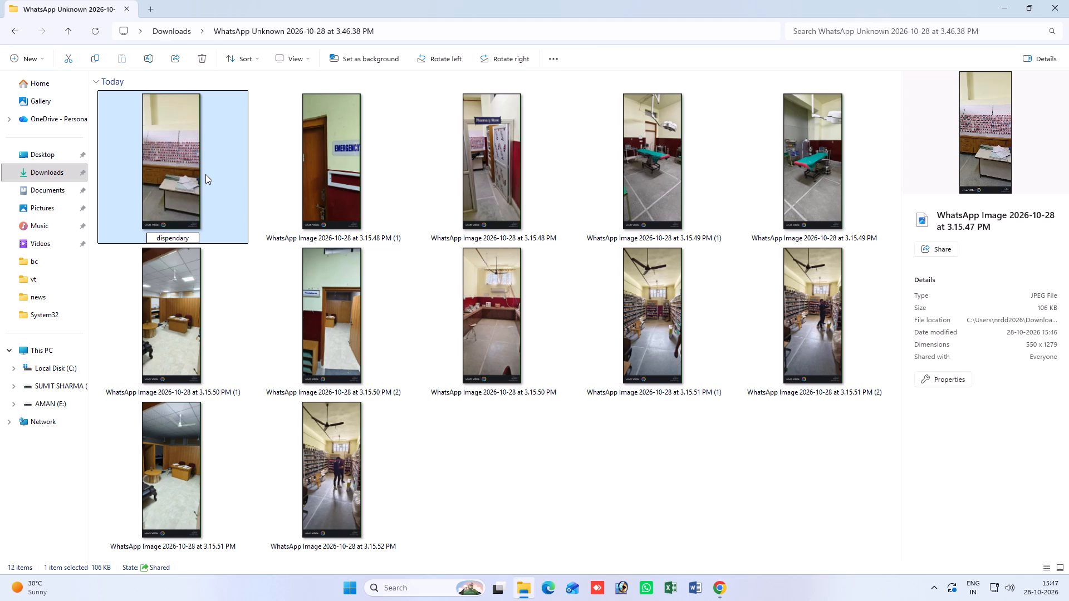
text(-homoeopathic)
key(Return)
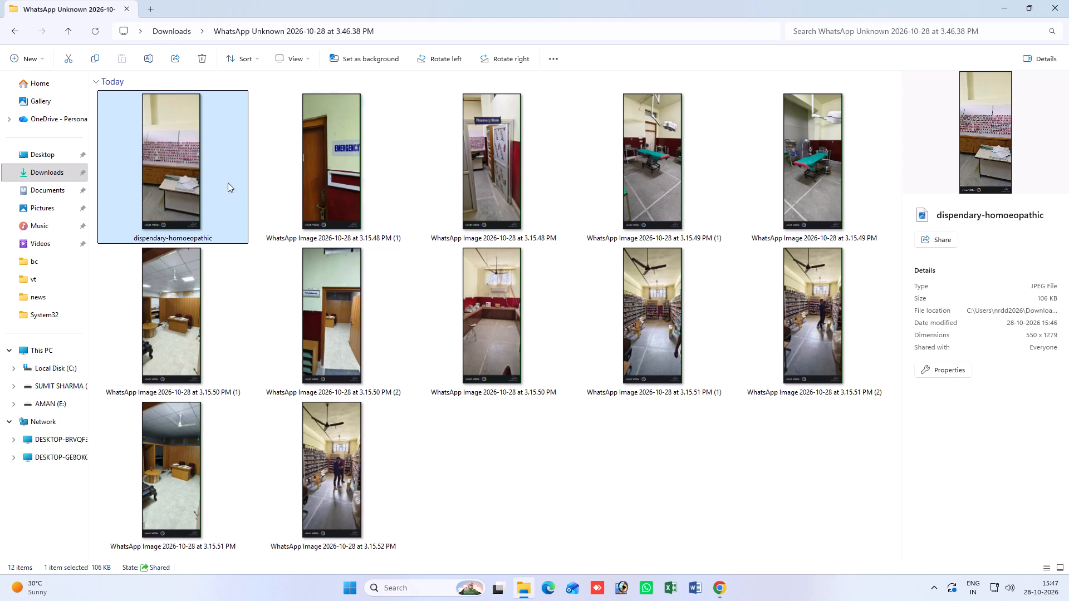
Delete the Emergency door image and the Pharmacy Store image, the two that follow dispendary-homoeopathic.
click(346, 186)
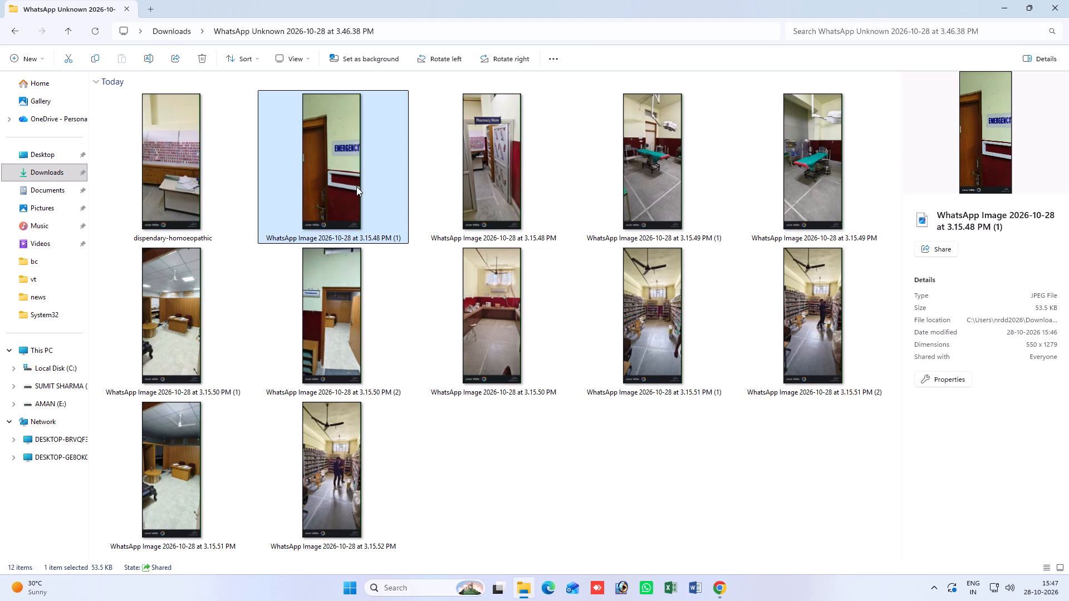
key(Delete)
click(356, 186)
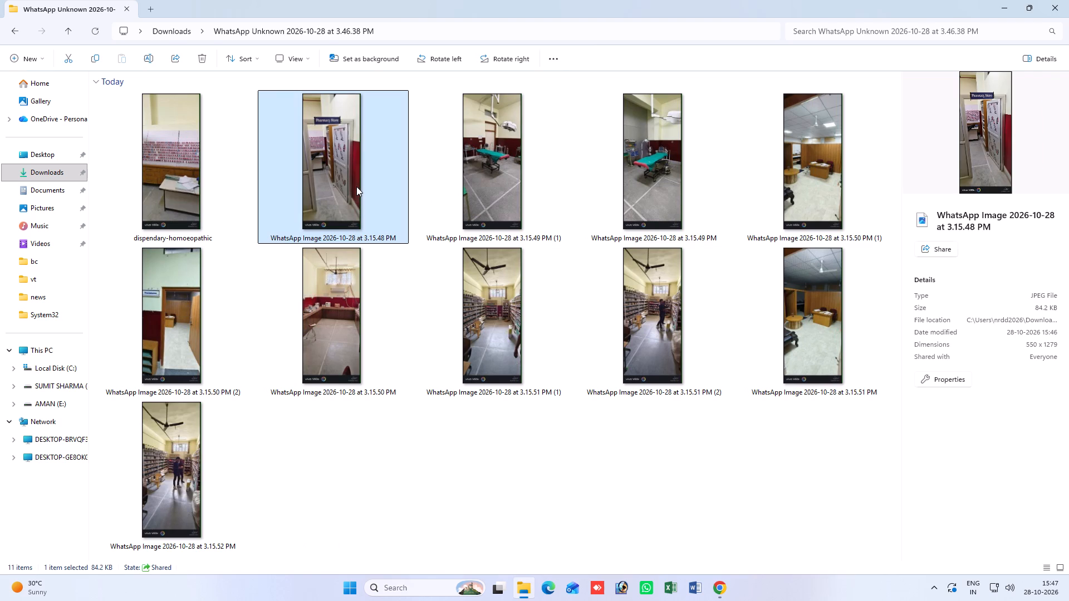
key(Delete)
Rename the operating table image 3.15.49 PM (1) as operation theatre.
click(356, 186)
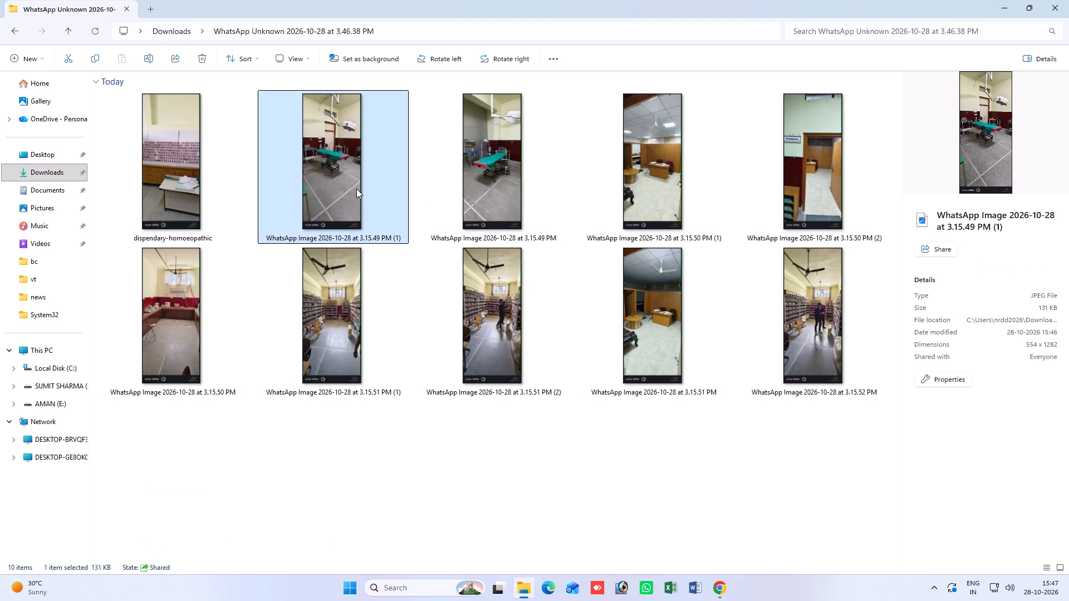
key(F2)
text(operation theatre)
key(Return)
Delete the second operating table image, WhatsApp Image 2026-10-28 at 3.15.49 PM.
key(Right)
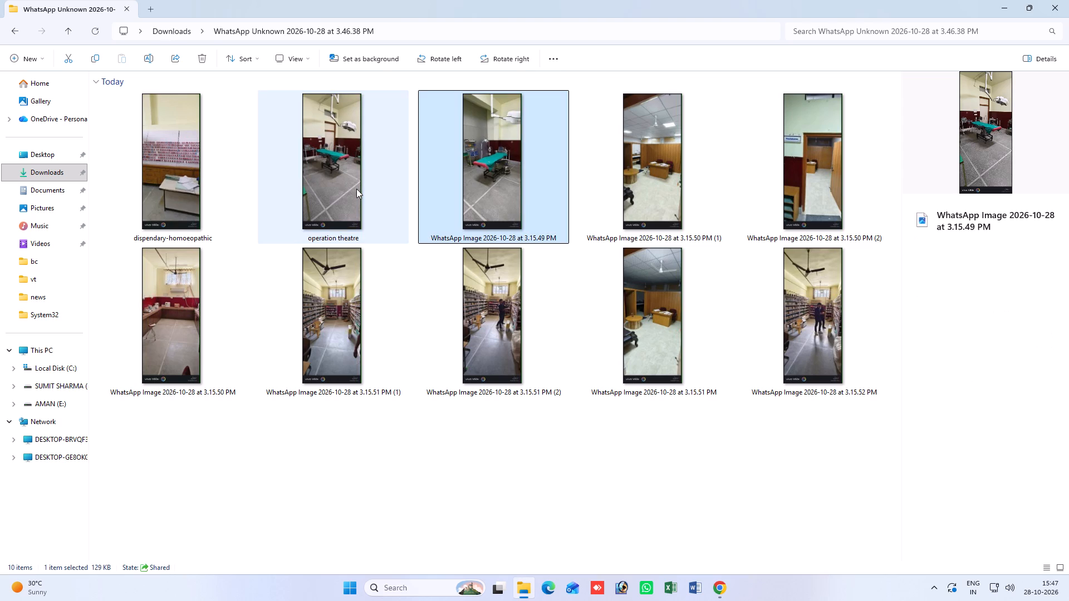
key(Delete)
View the wood-panelled office image 3.15.50 PM (1) enlarged, close it and delete the file.
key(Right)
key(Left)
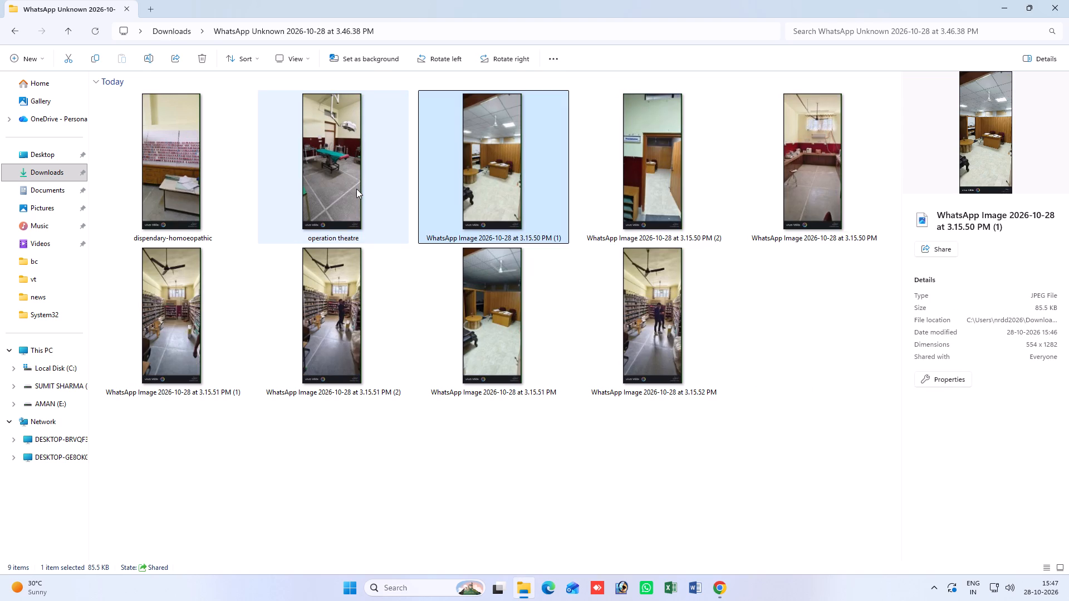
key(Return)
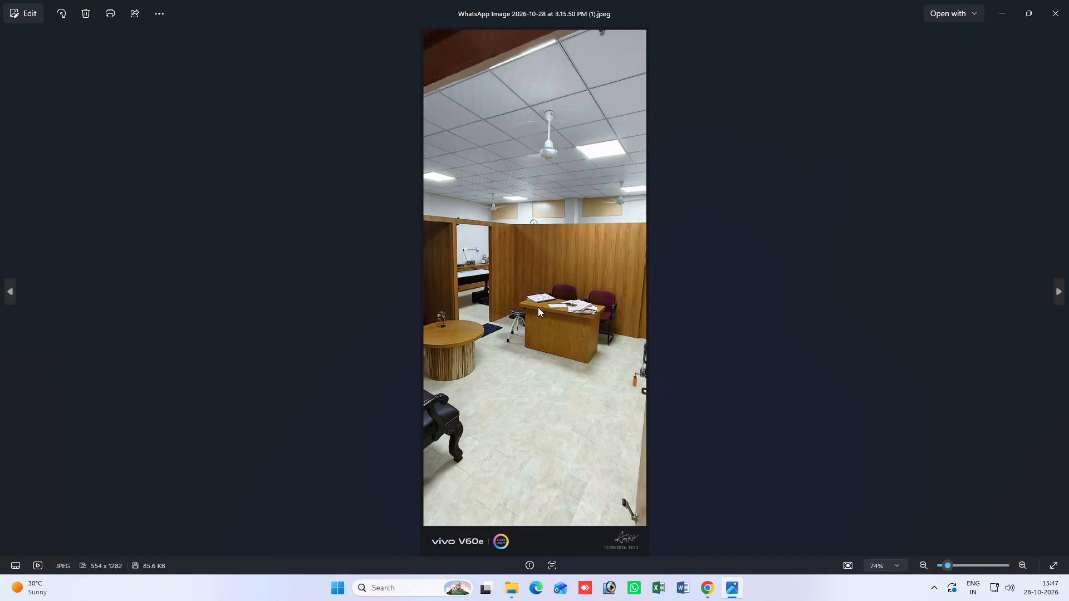
scroll(486, 283, up, 14)
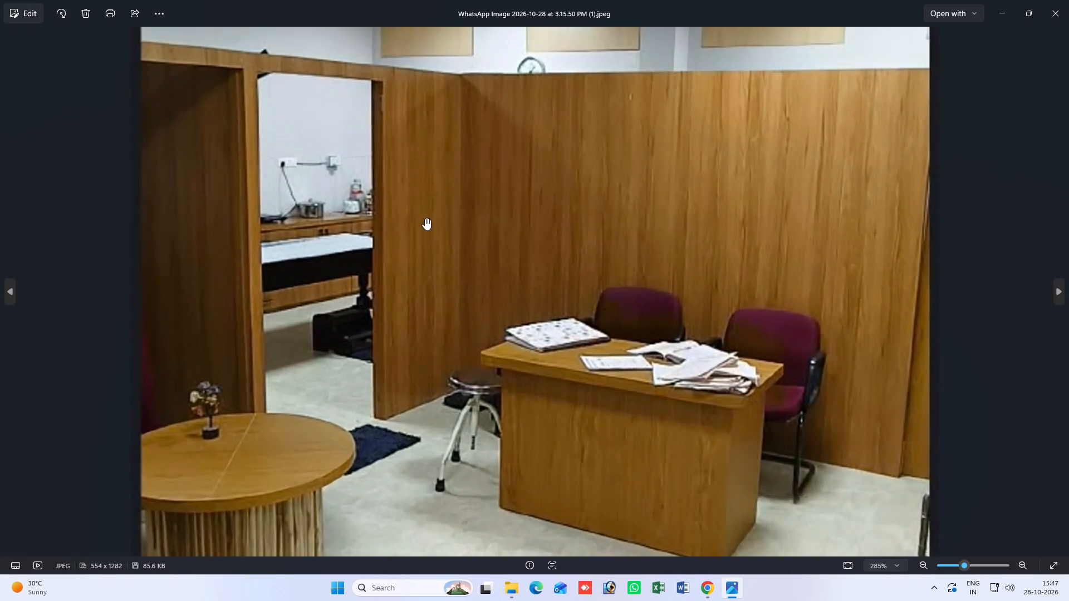
drag(426, 218, 627, 315)
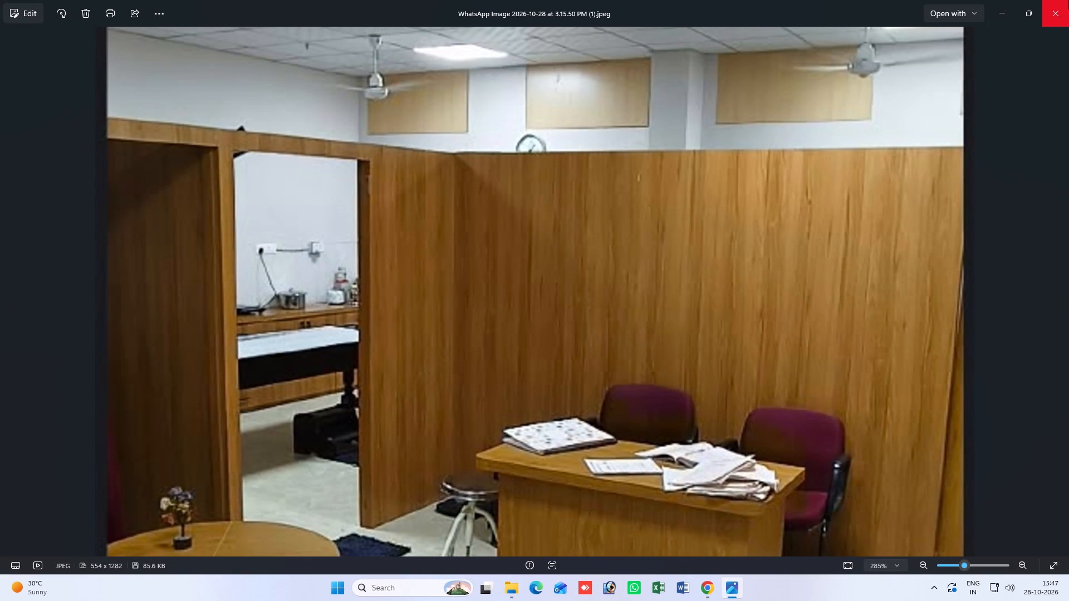
click(1068, 0)
key(Delete)
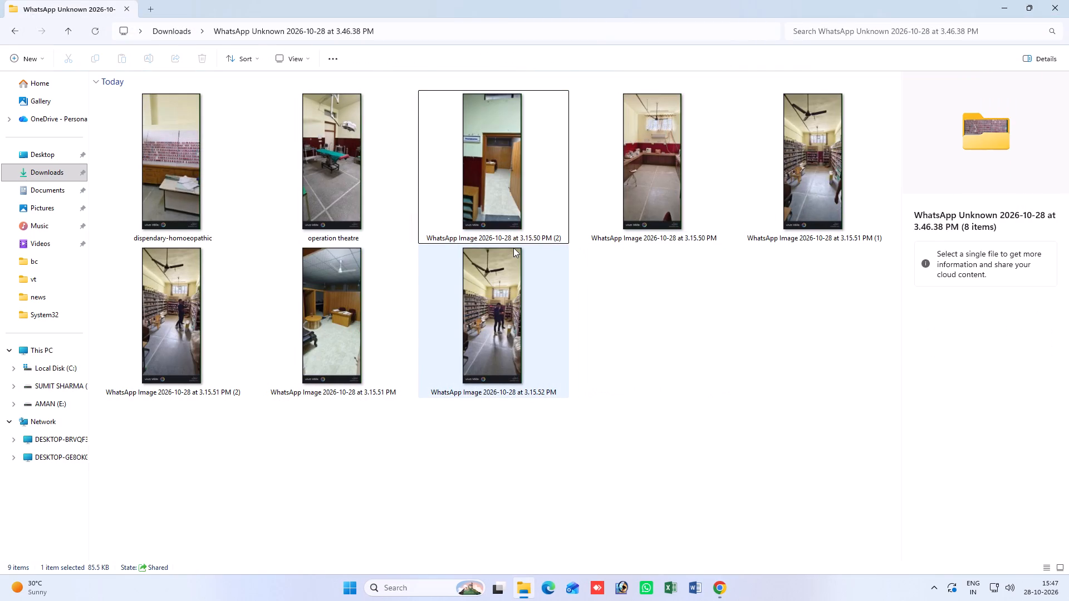
Open the office doorway image 3.15.50 PM (2) for viewing, close it and delete the file.
click(524, 163)
double_click(524, 163)
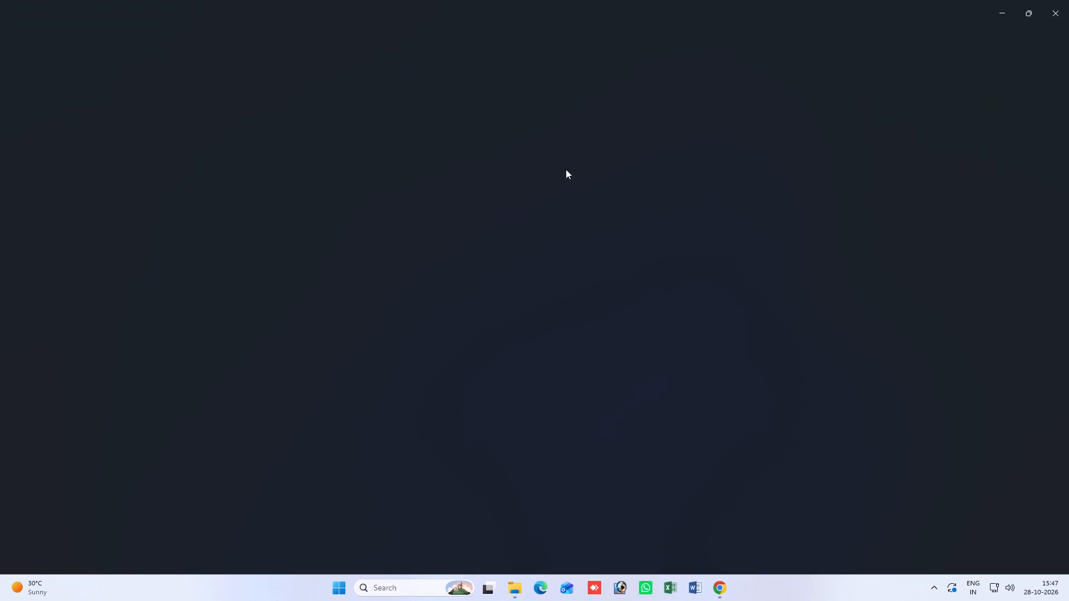
click(1068, 0)
key(Delete)
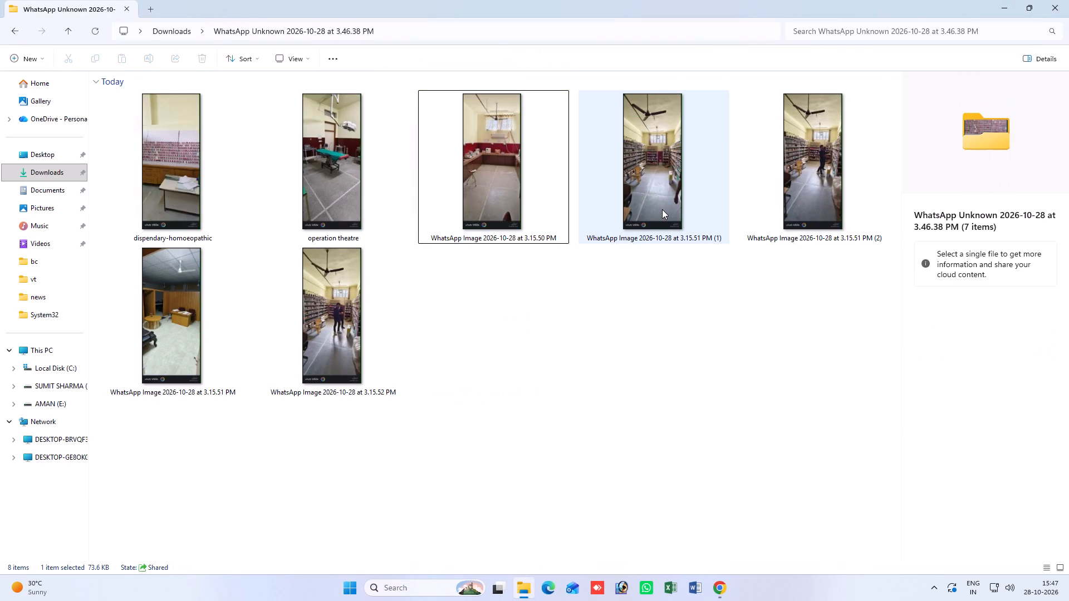
Rename the image of the room with red-tiled counters, 3.15.50 PM, as lab.
click(507, 205)
key(F2)
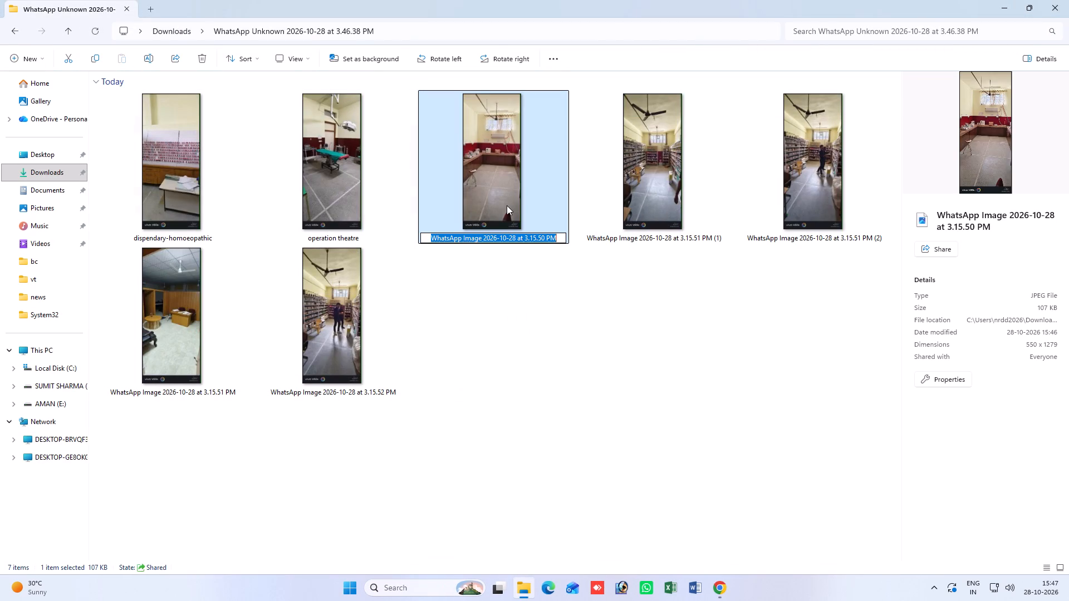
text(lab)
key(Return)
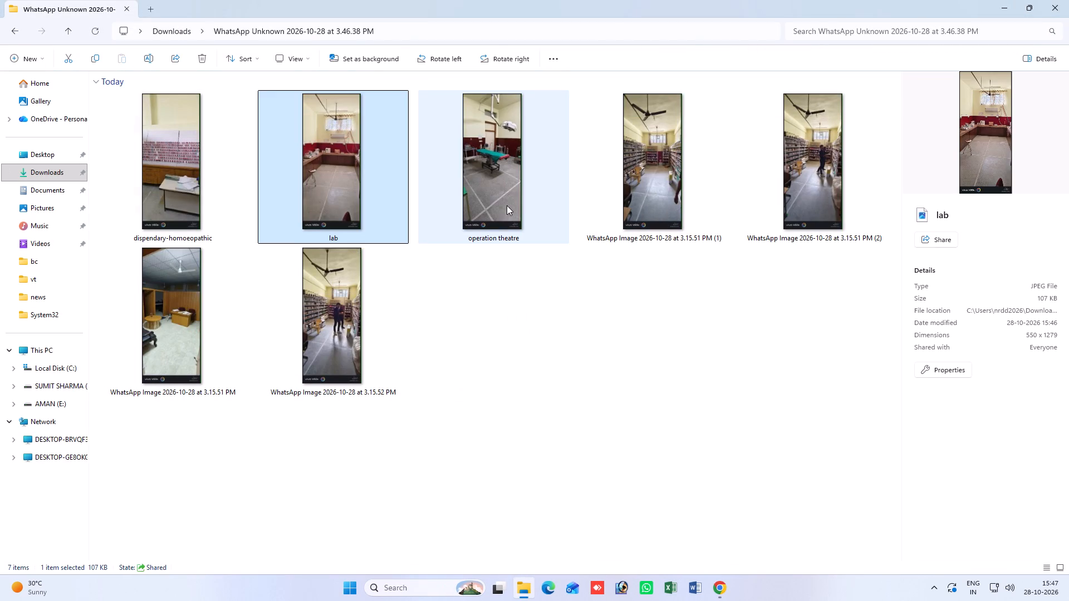
Rename the medicine aisle image 3.15.51 PM (1) as ayurved dispensary.
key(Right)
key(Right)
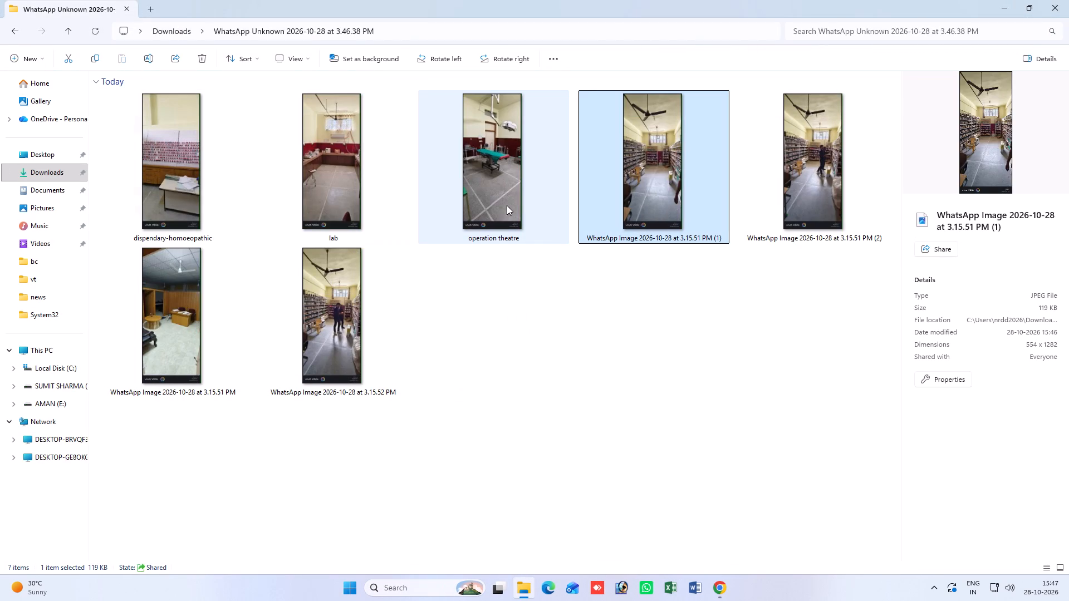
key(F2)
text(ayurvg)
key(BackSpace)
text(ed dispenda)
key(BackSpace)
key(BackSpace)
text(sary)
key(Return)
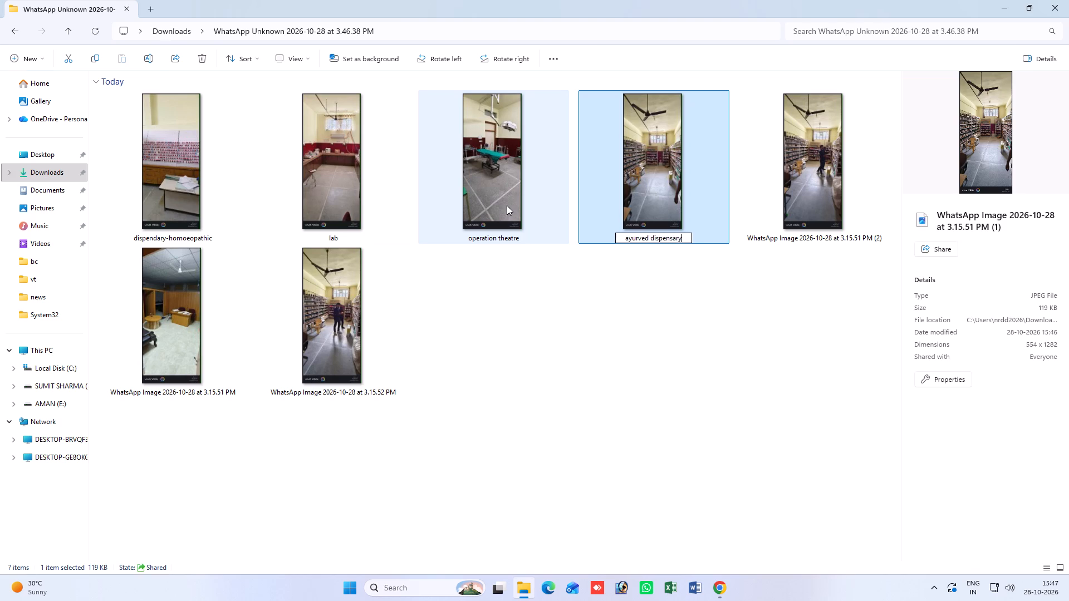
Delete the three leftover unrenamed WhatsApp images from the folder, keeping the four photos with descriptive names.
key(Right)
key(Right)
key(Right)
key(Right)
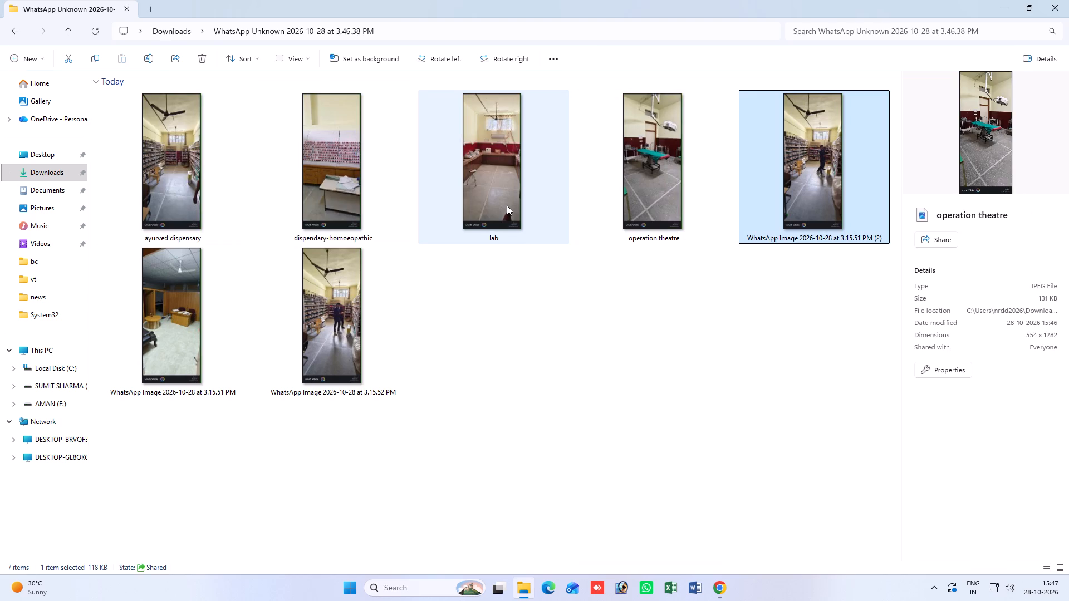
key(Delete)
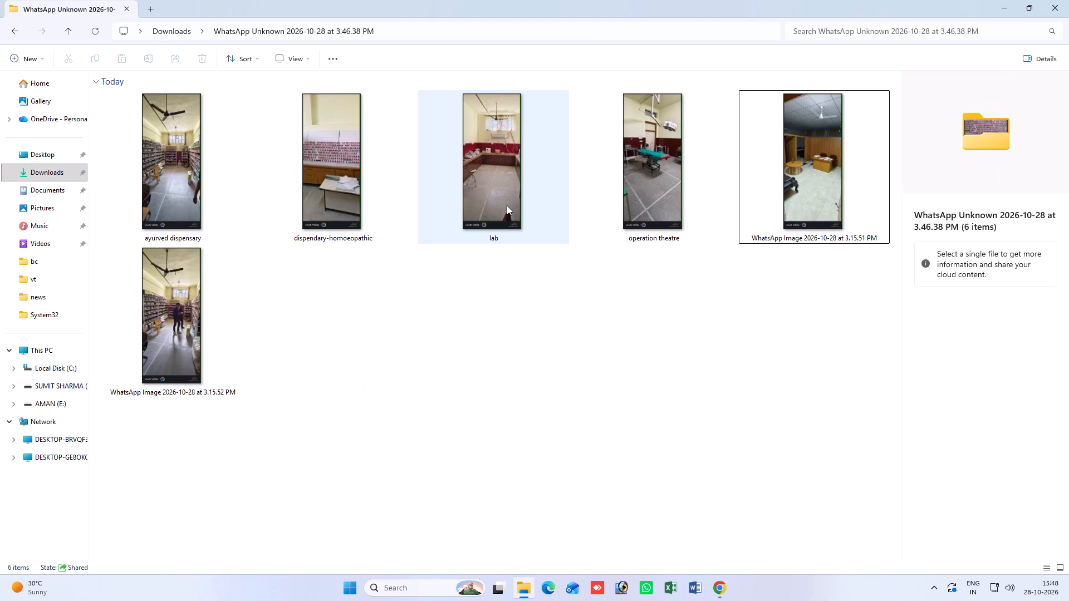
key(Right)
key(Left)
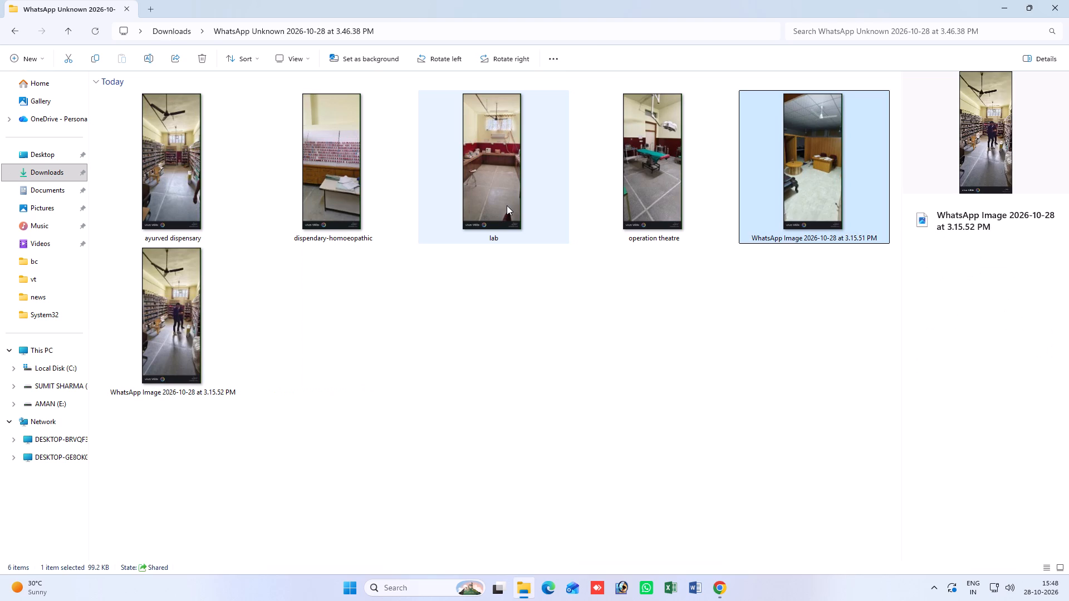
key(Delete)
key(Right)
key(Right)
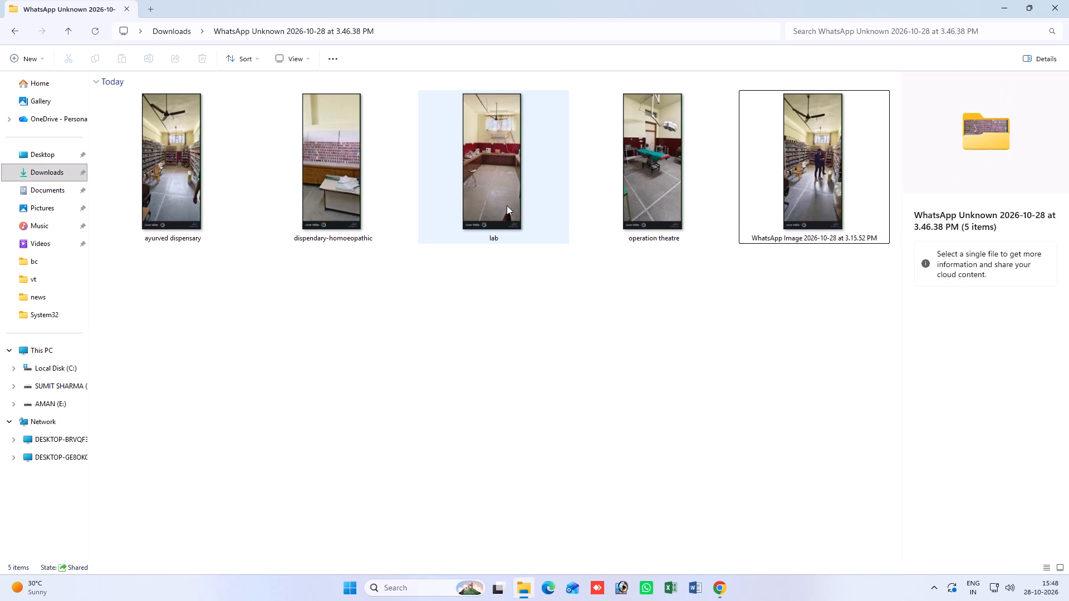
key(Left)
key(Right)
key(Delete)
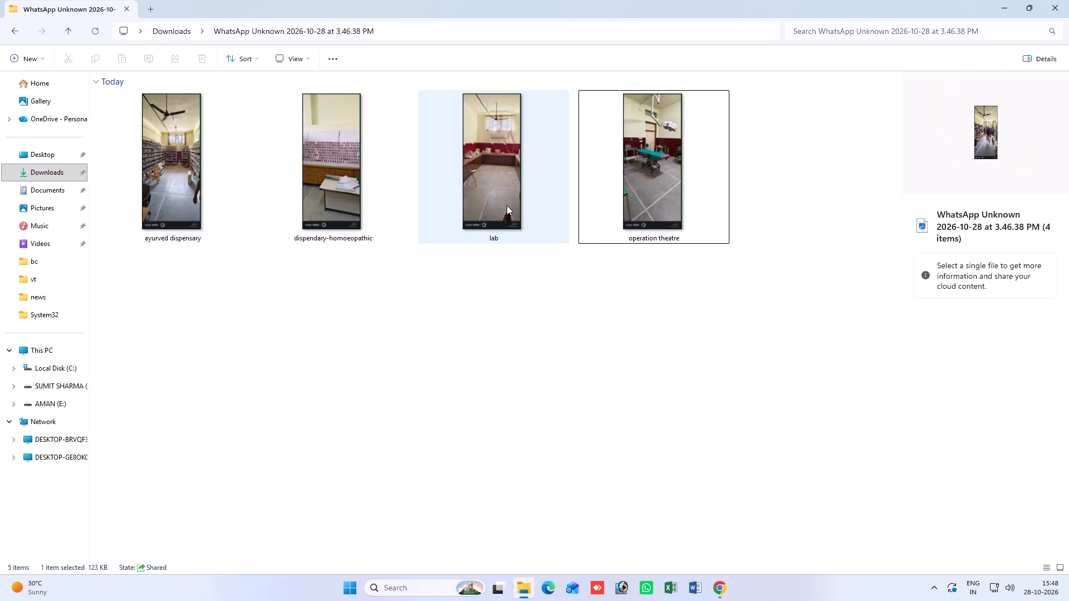
click(440, 270)
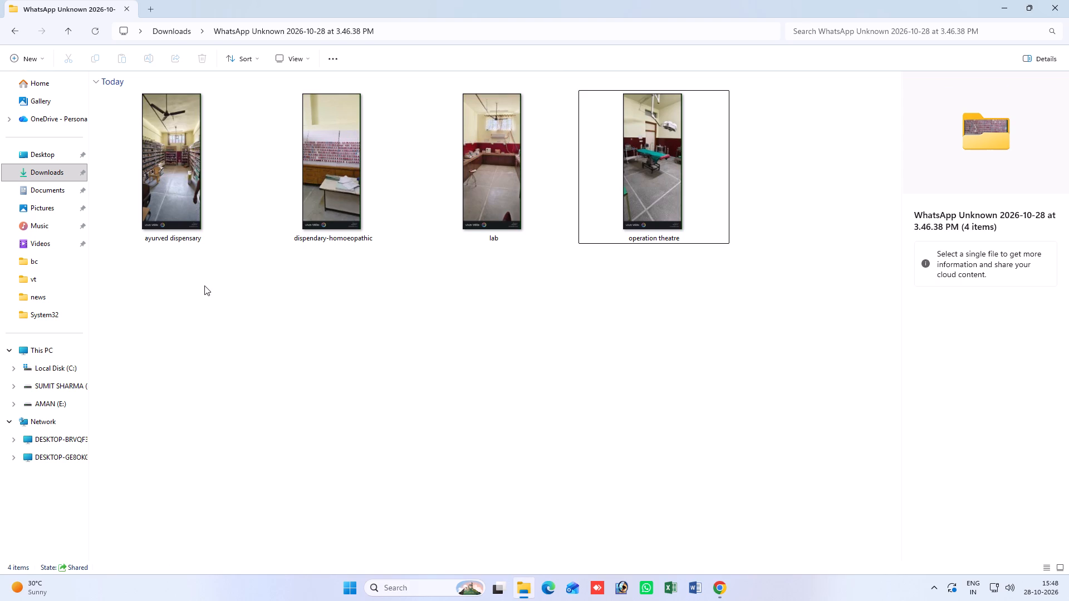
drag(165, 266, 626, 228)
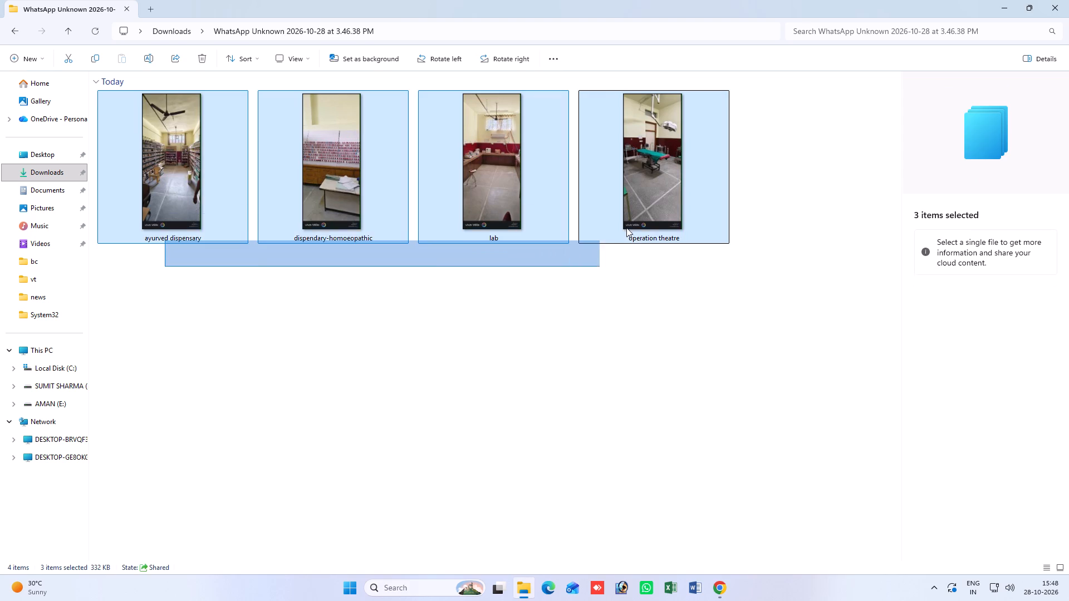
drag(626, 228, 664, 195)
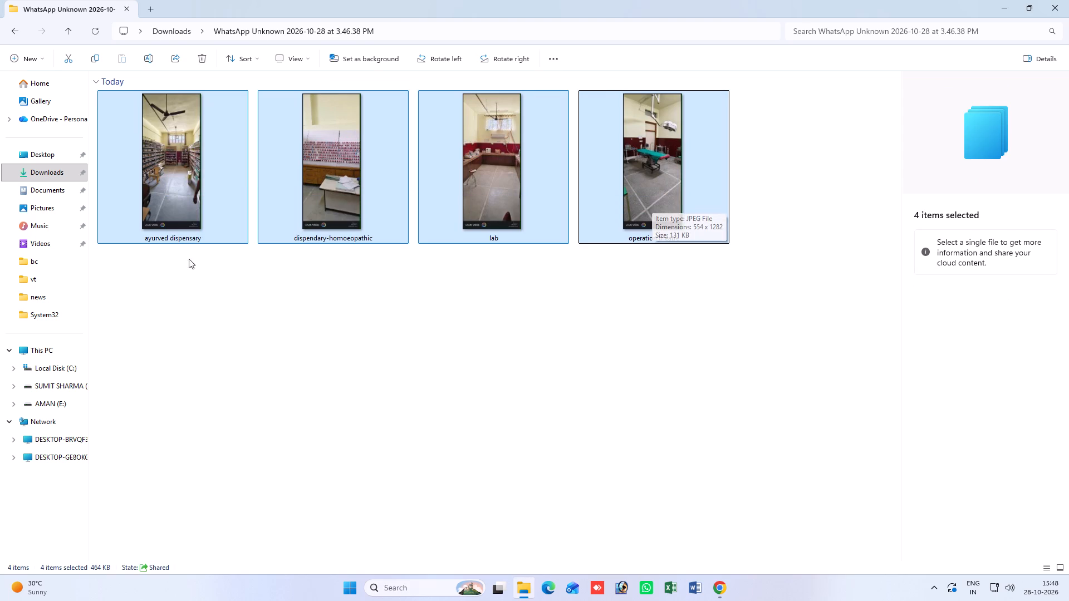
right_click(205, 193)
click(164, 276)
Open the ayurved dispensary photo in Photos and crop off the ceiling above and the lower floor with the watermark strip below.
click(189, 153)
right_click(189, 153)
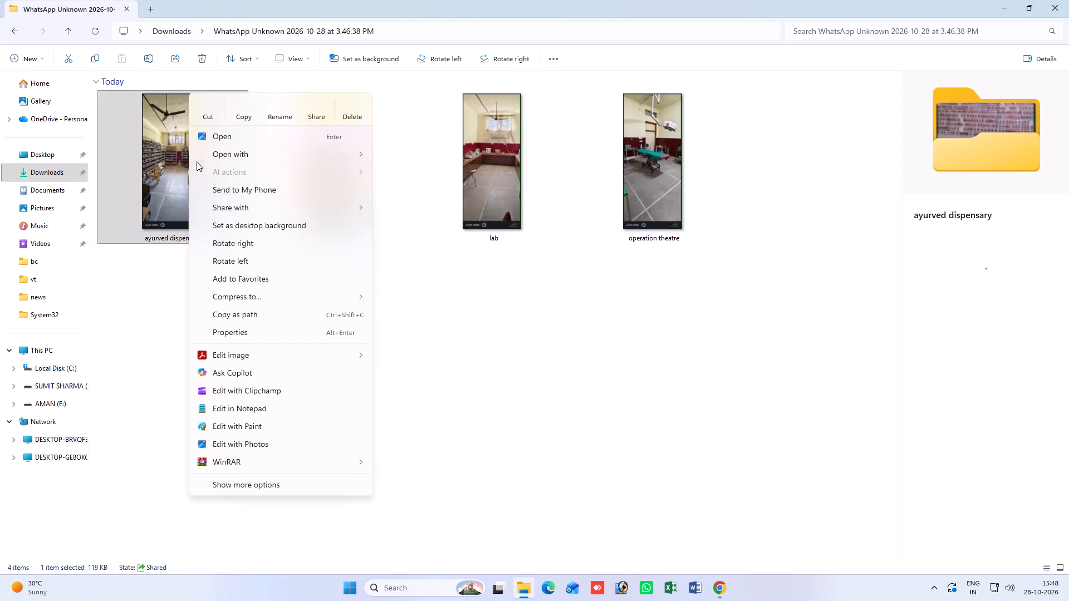
click(325, 148)
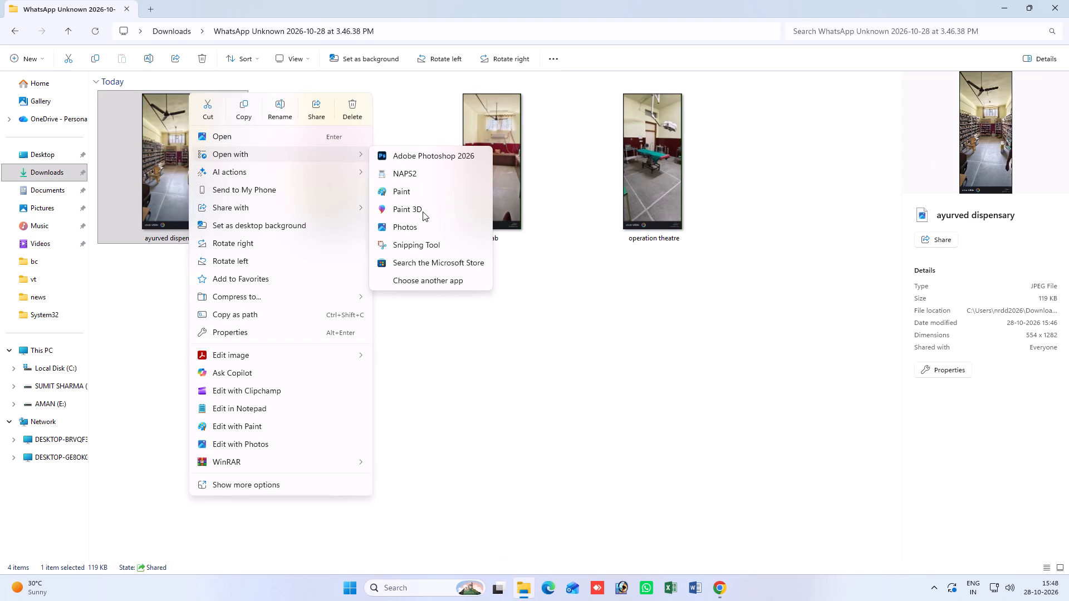
click(420, 224)
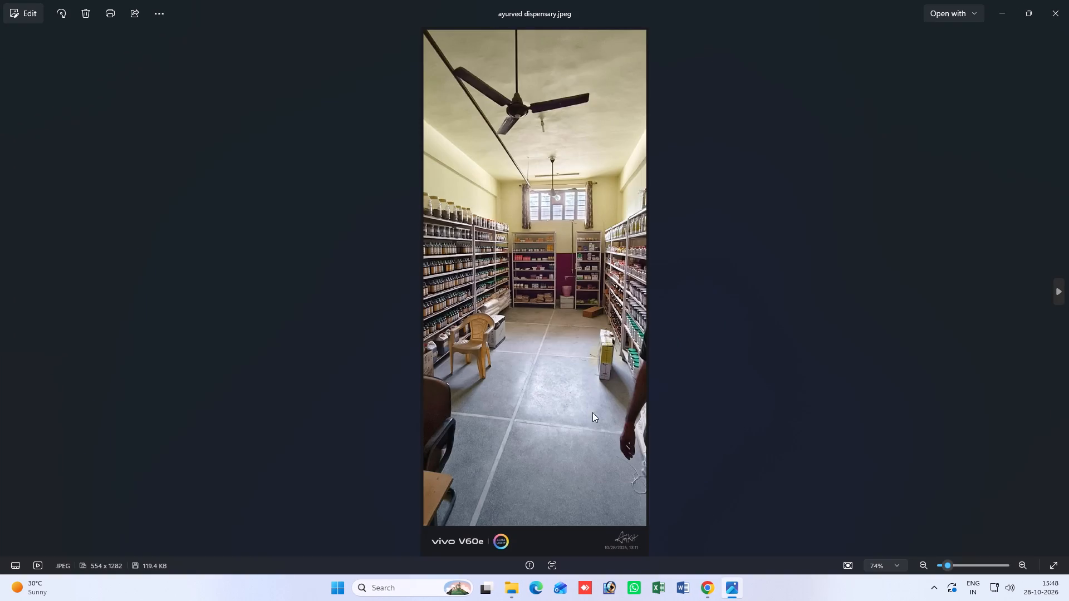
click(29, 16)
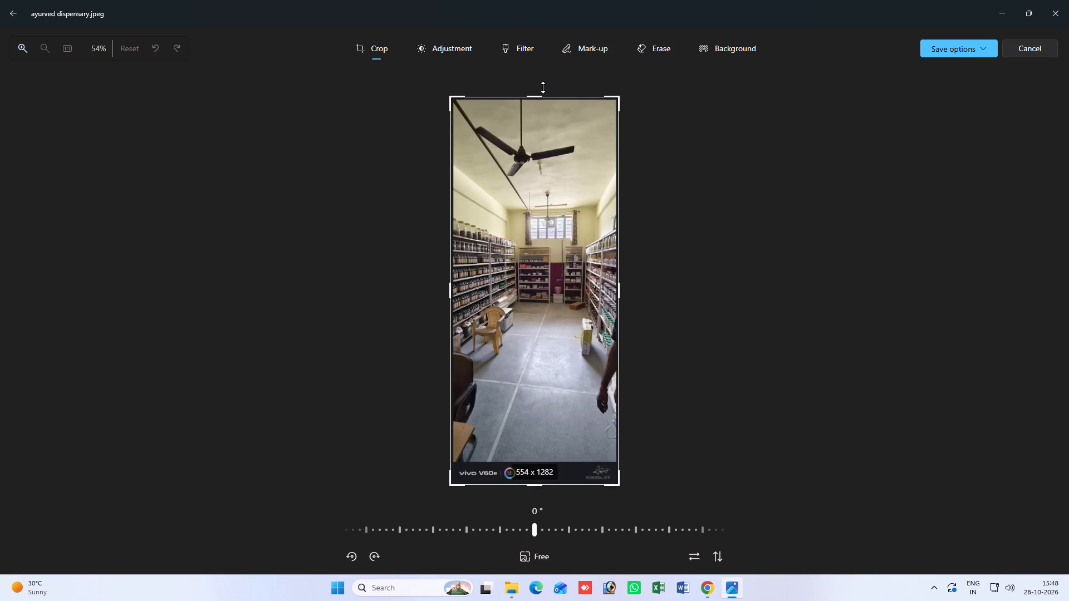
drag(540, 100, 557, 221)
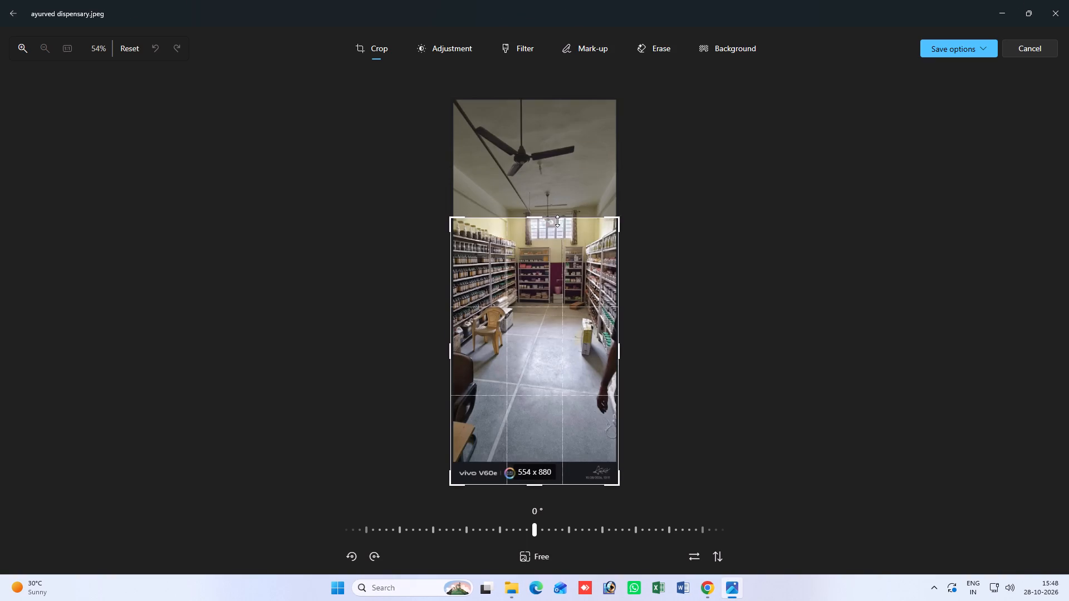
drag(557, 221, 557, 220)
drag(560, 487, 588, 372)
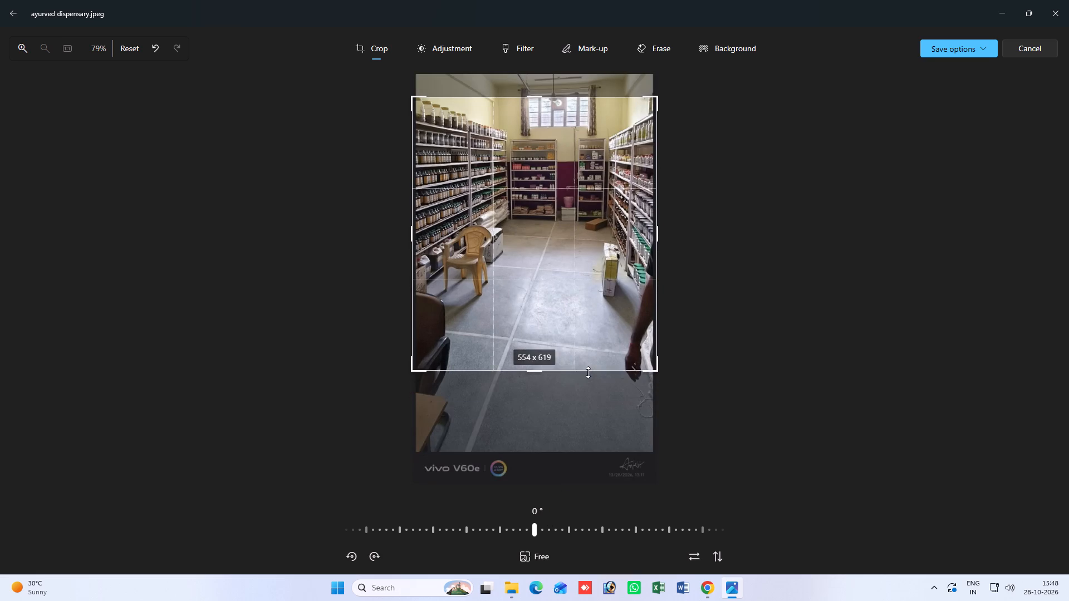
Crop more of the floor off the ayurved dispensary photo, down to 554 x 418, and save it over the original.
drag(588, 372, 614, 284)
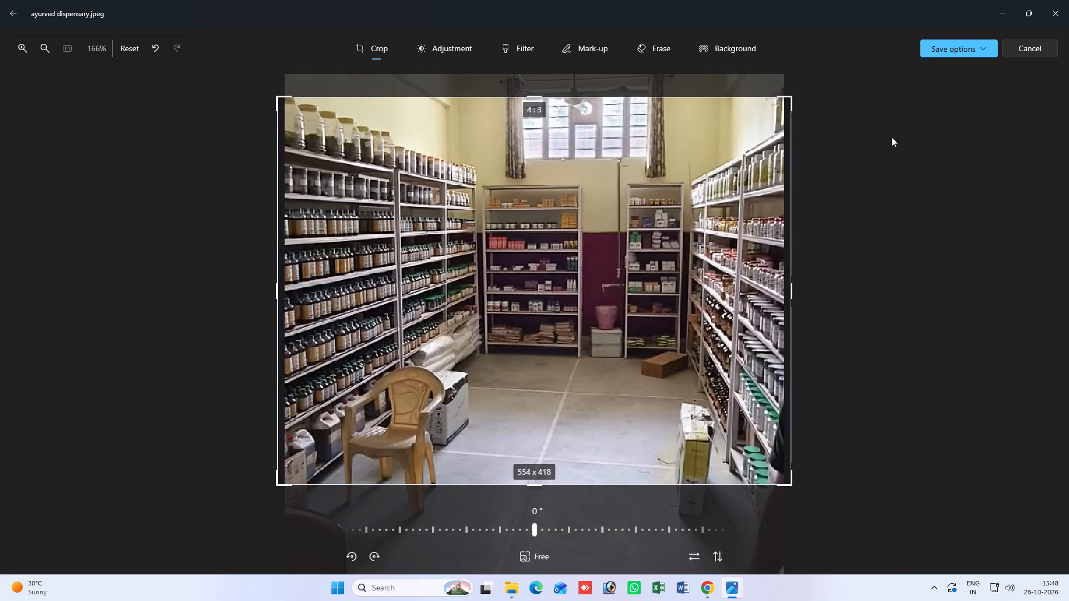
click(975, 52)
click(955, 87)
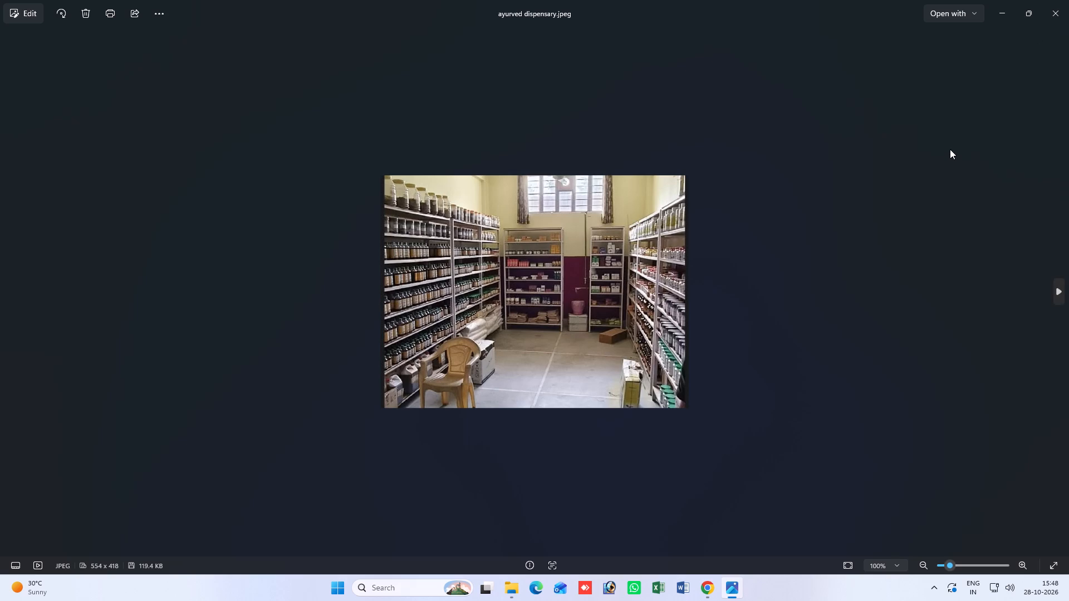
Look through the lab, operation theatre and homoeopathic dispensary photos, then return to the photo folder.
key(Right)
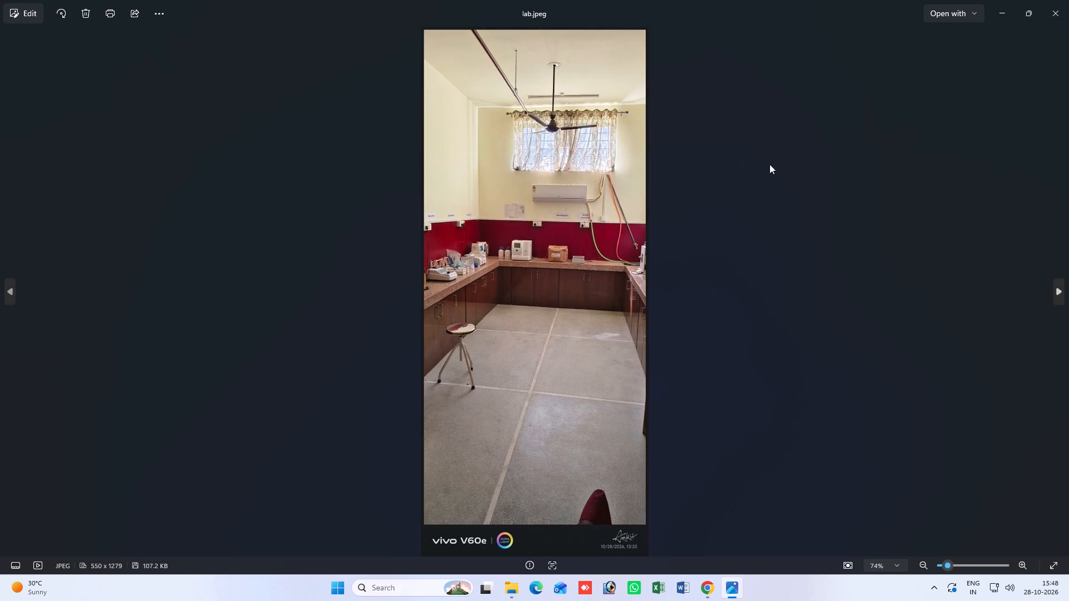
key(Right)
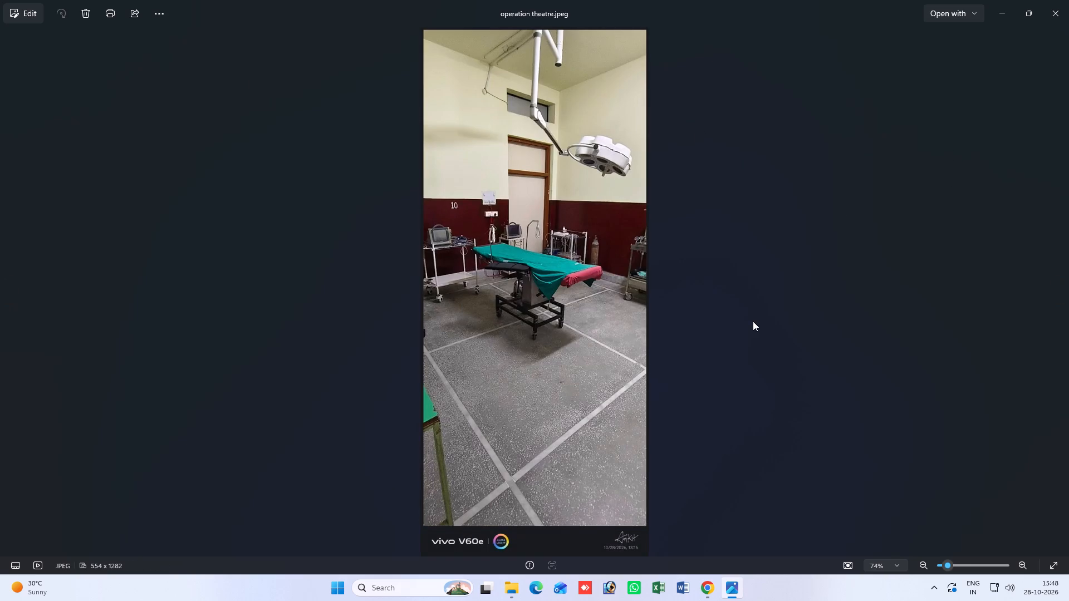
key(Right)
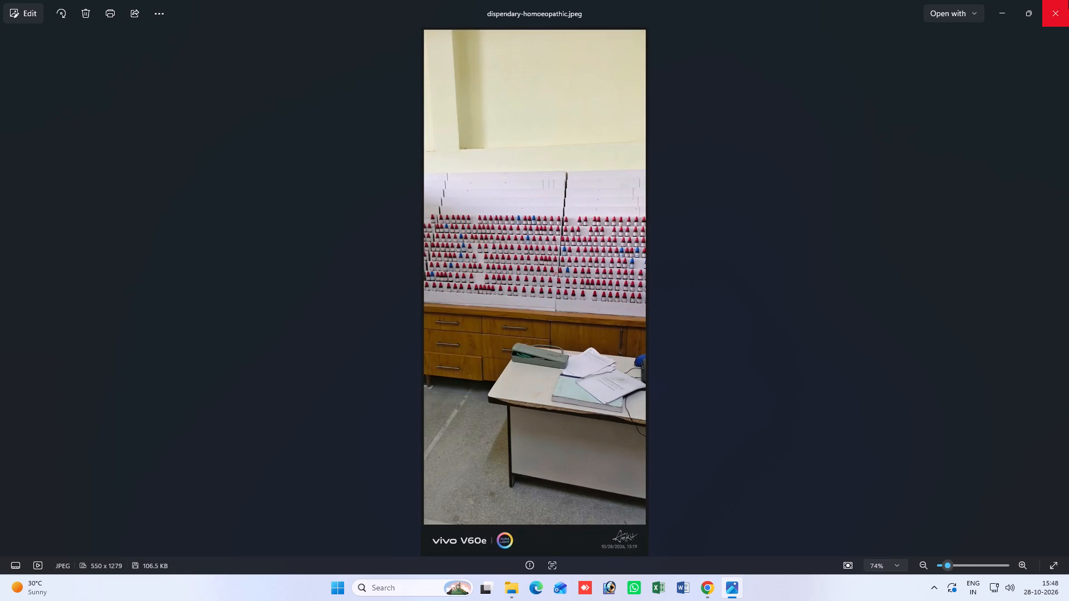
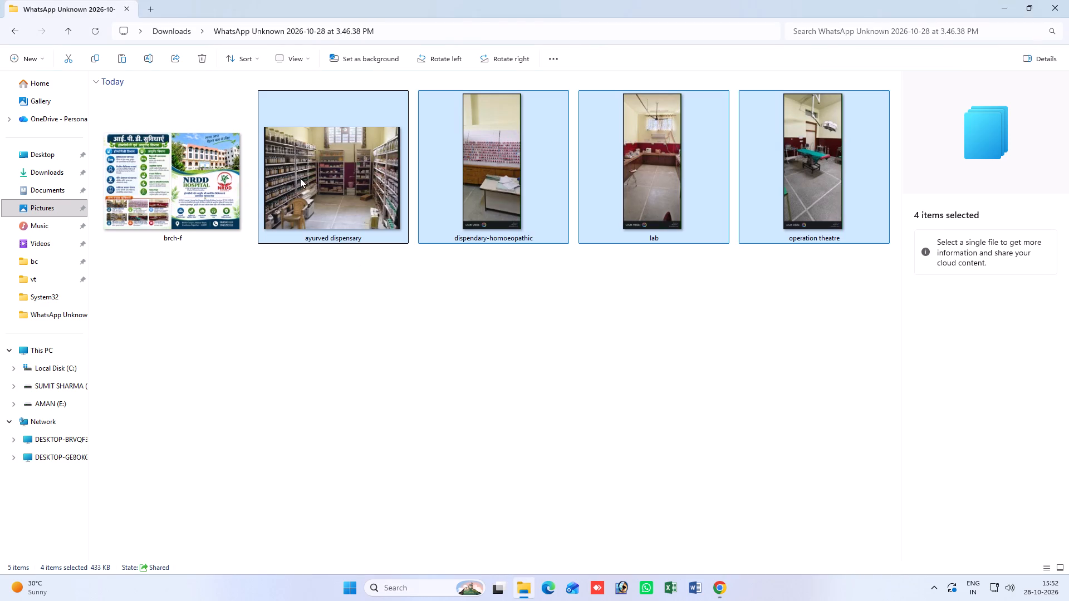
Open the downloaded brch-f banner image in Paint.
click(139, 200)
right_click(139, 200)
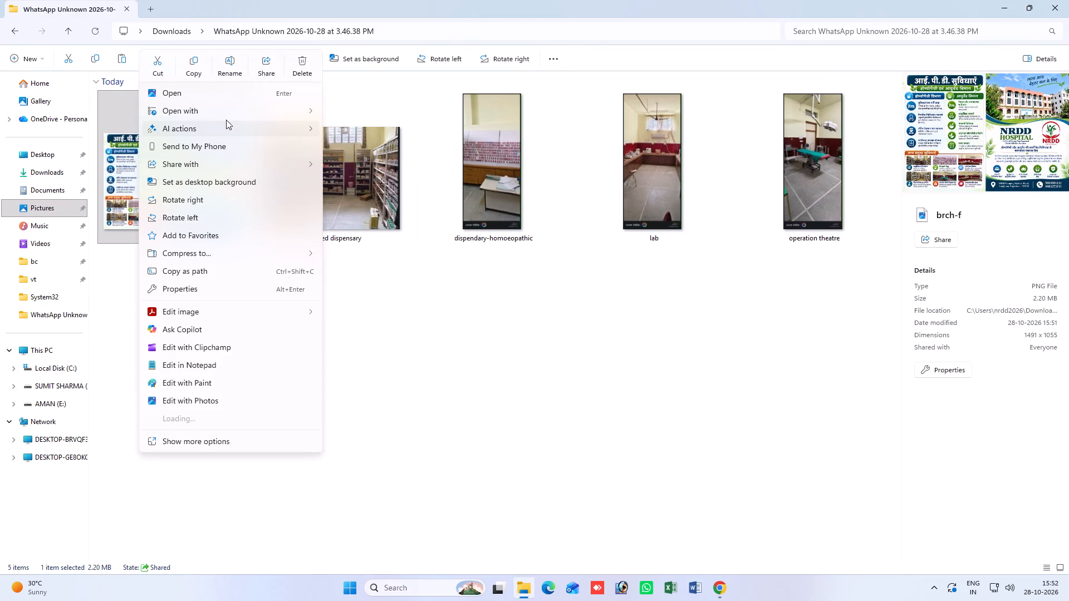
click(232, 113)
click(345, 146)
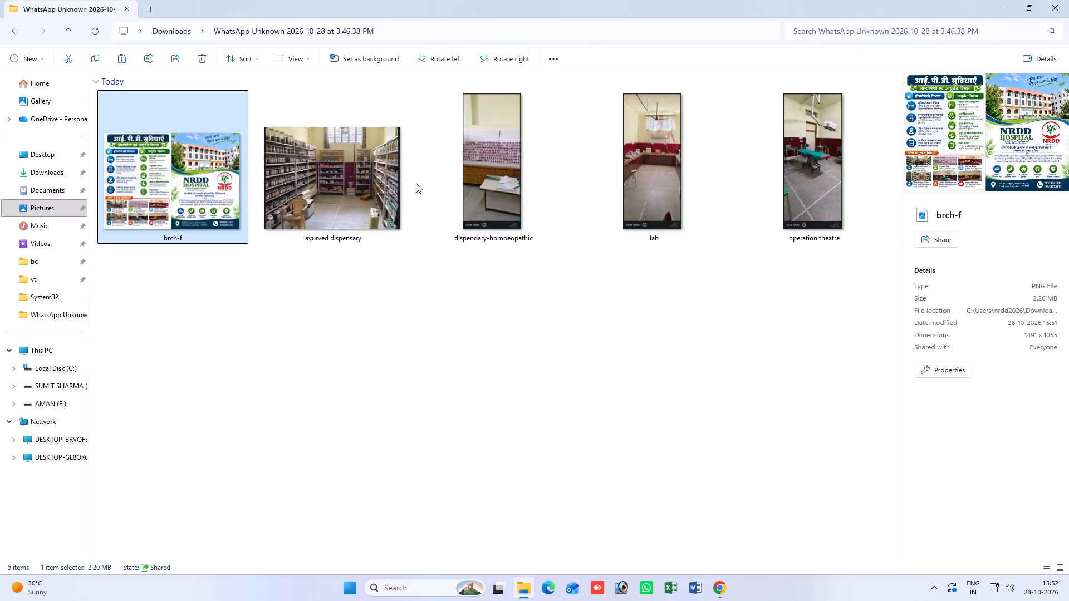
Switch back to File Explorer and look through Downloads and the desktop's bc folder with its nahid subfolder, ending in Downloads.
click(517, 593)
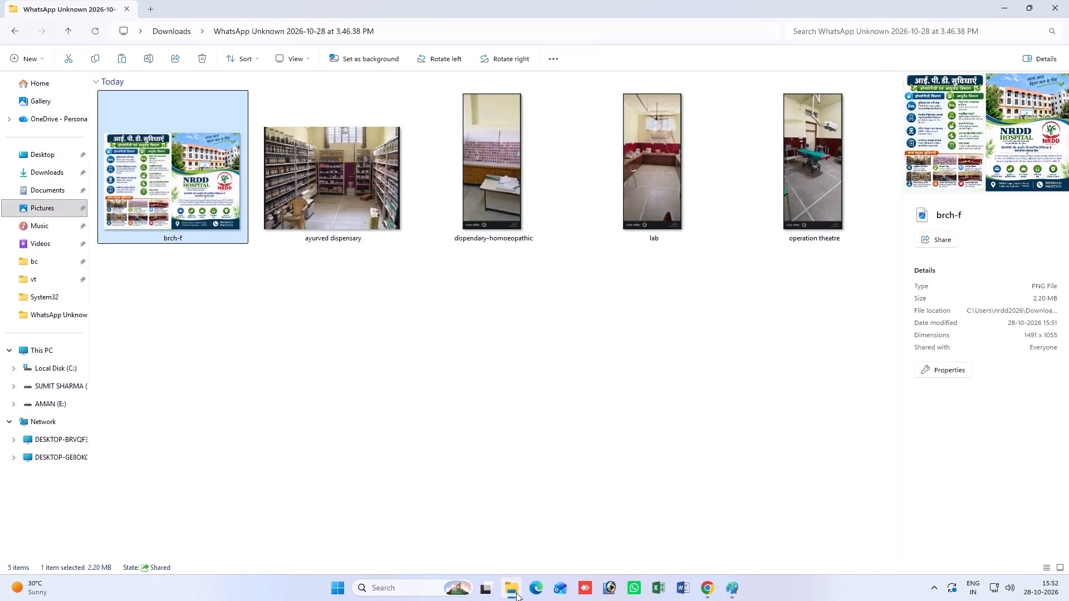
click(51, 169)
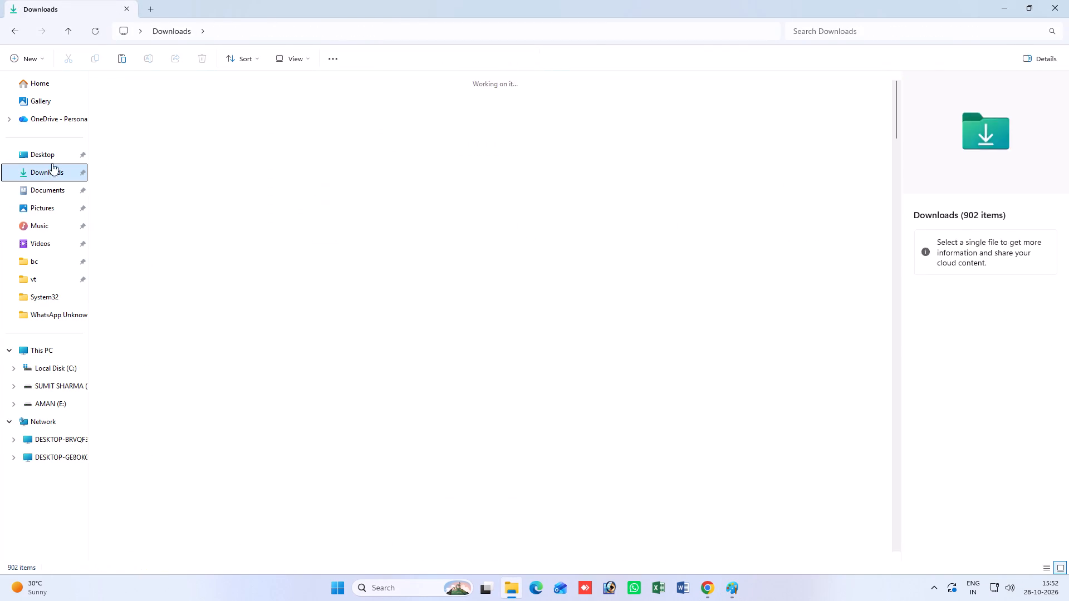
click(52, 154)
double_click(136, 117)
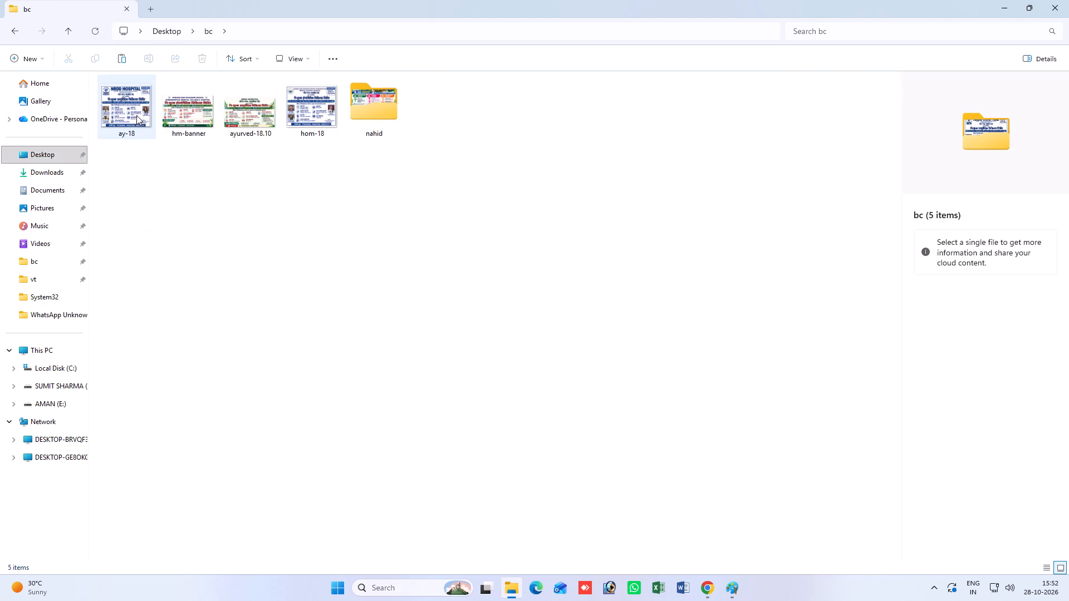
double_click(375, 115)
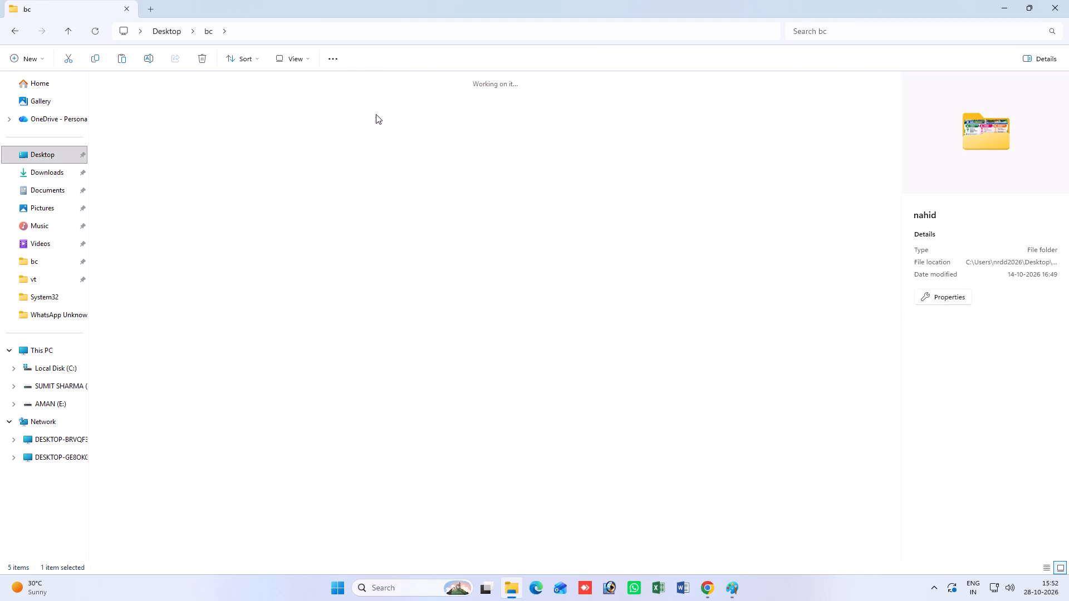
click(45, 179)
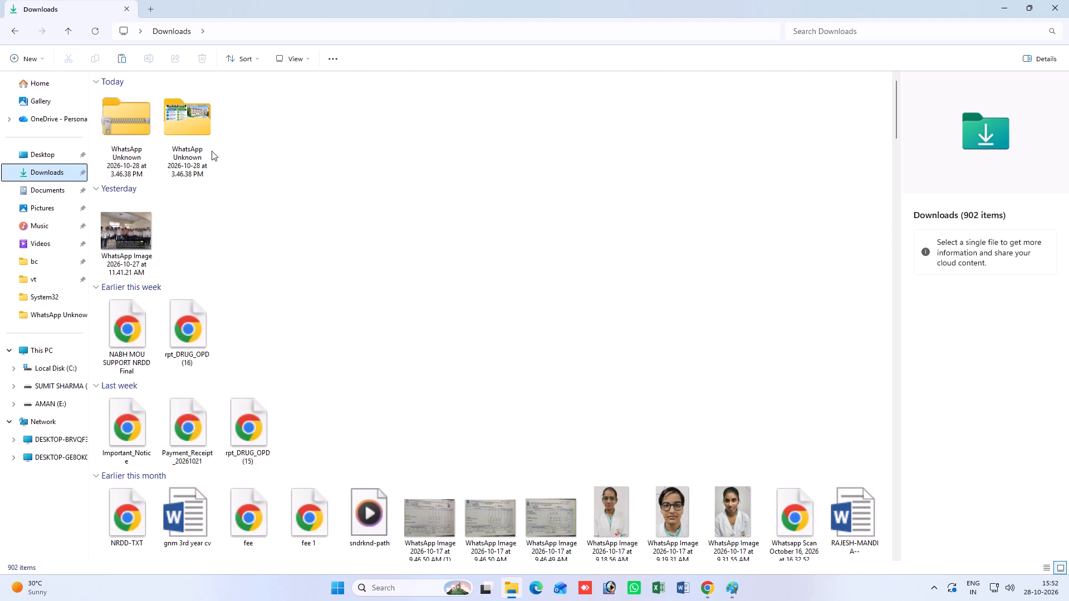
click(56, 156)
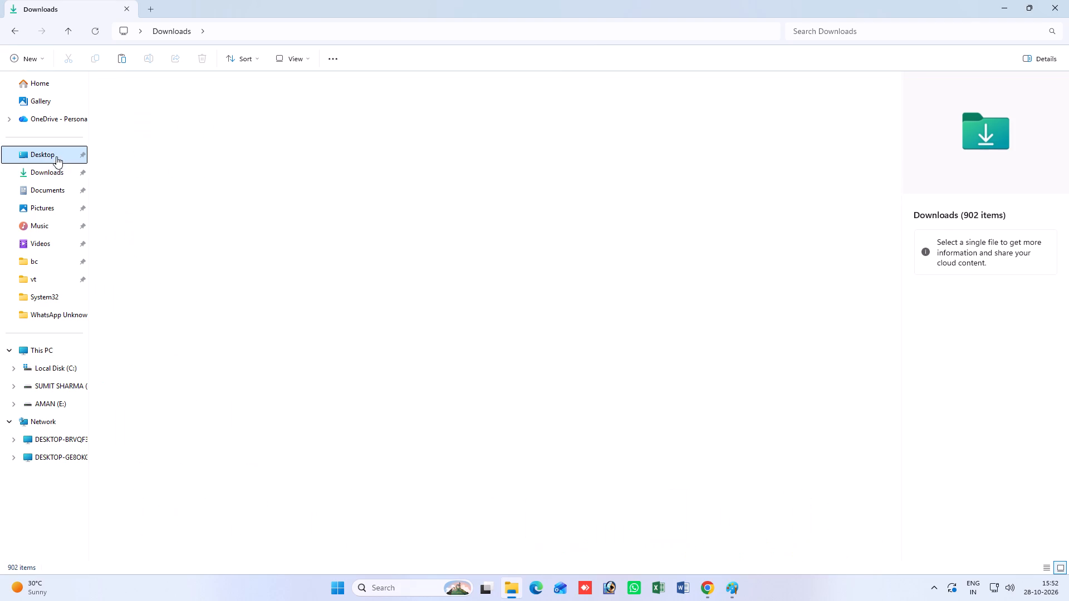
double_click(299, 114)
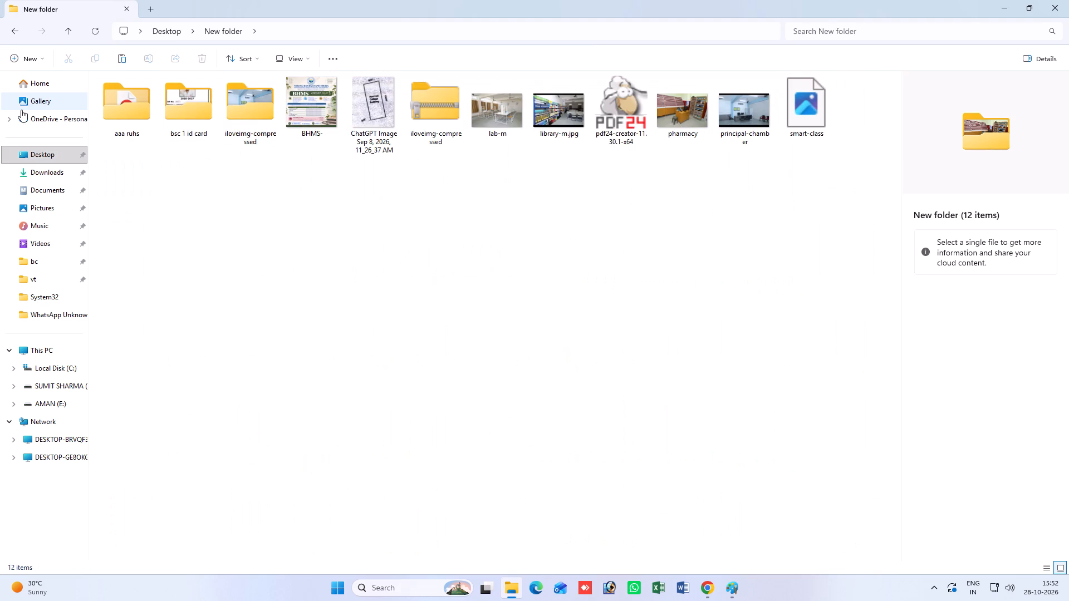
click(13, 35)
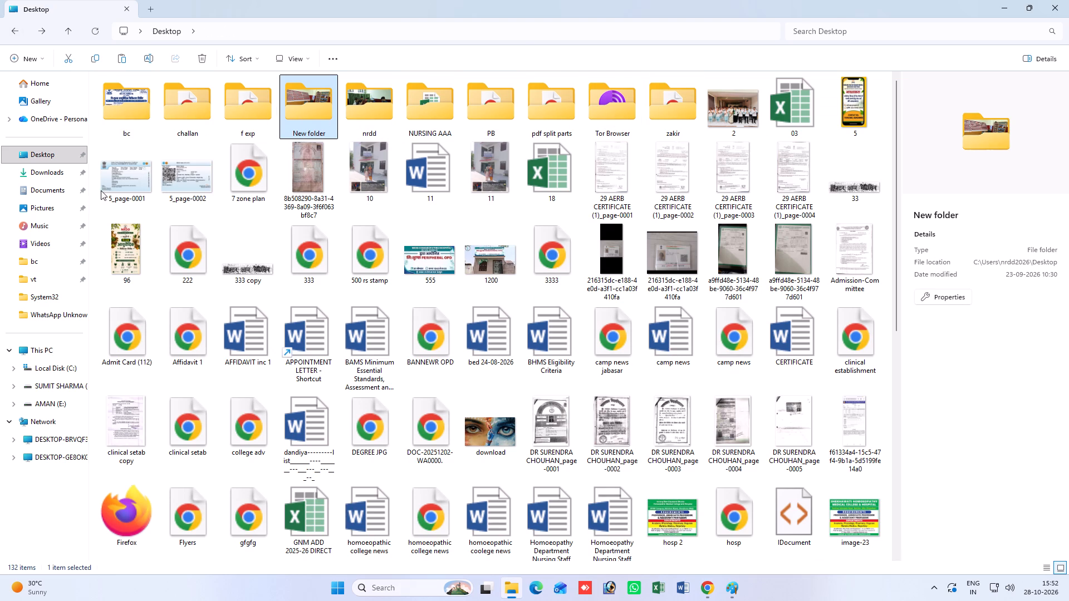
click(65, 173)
Open the original brch-f brochure image from the Music folder in Paint.
click(63, 218)
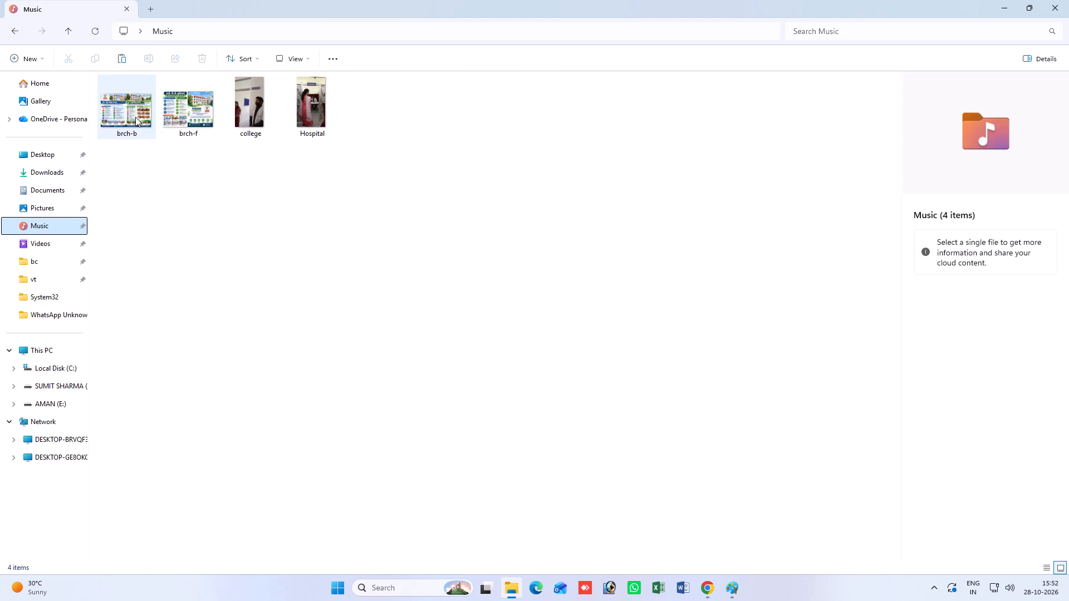
click(134, 117)
click(175, 116)
right_click(175, 116)
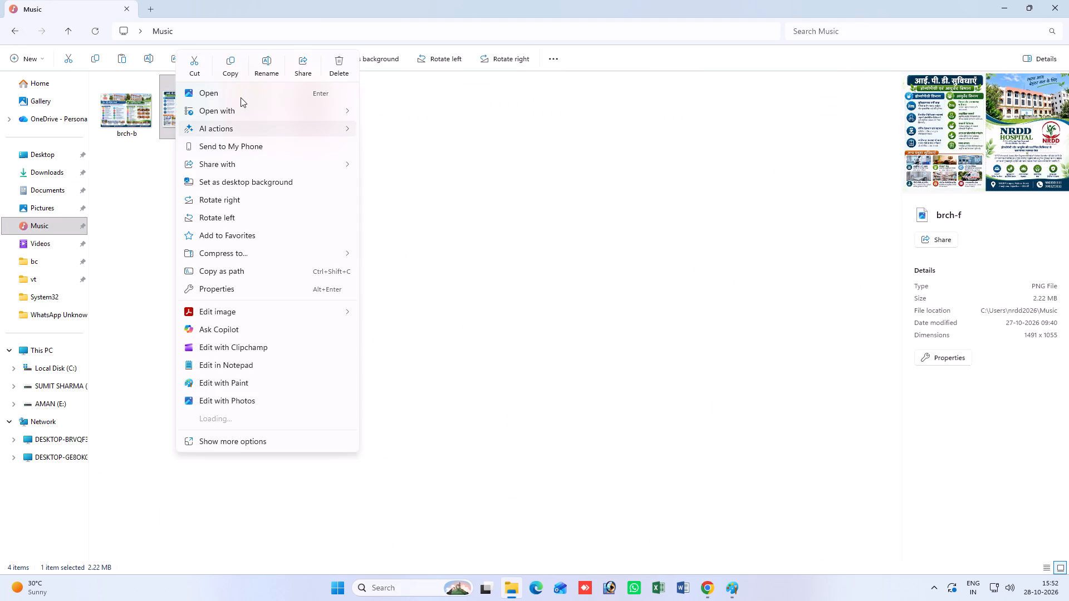
click(252, 110)
click(387, 140)
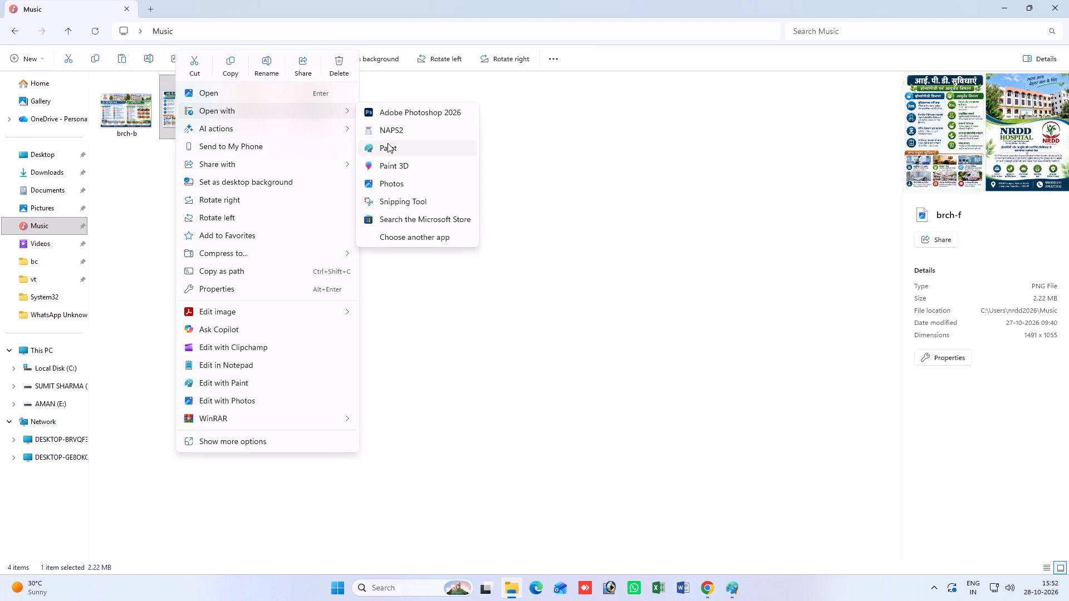
click(388, 143)
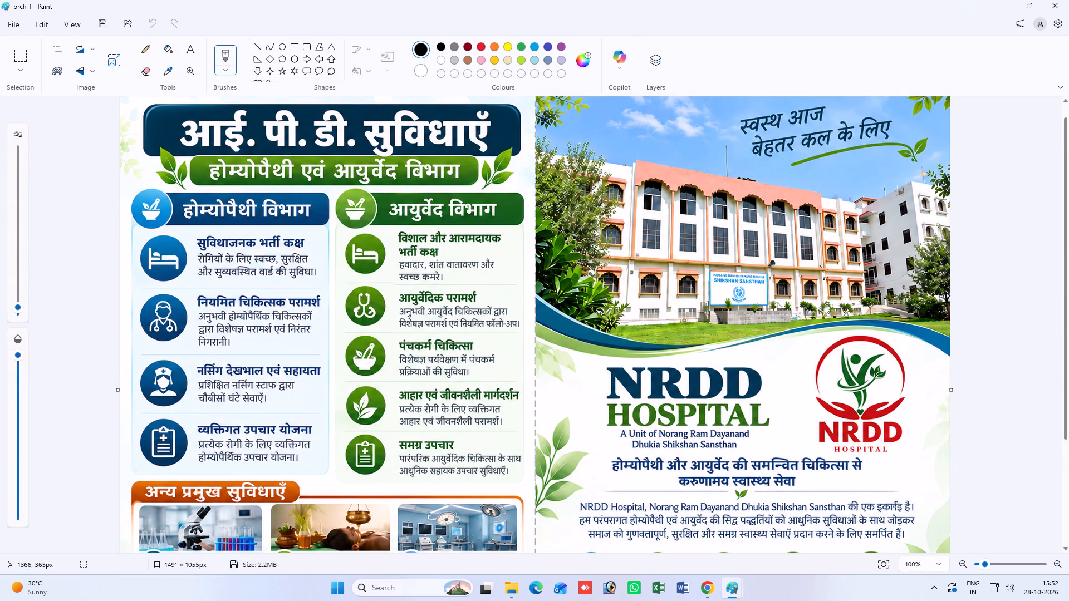
In the Paint window with the generated brochure, copy the red-walled counter room photo above ऑपरेशन थिएटर, about 218 × 89 px.
scroll(880, 299, down, 3)
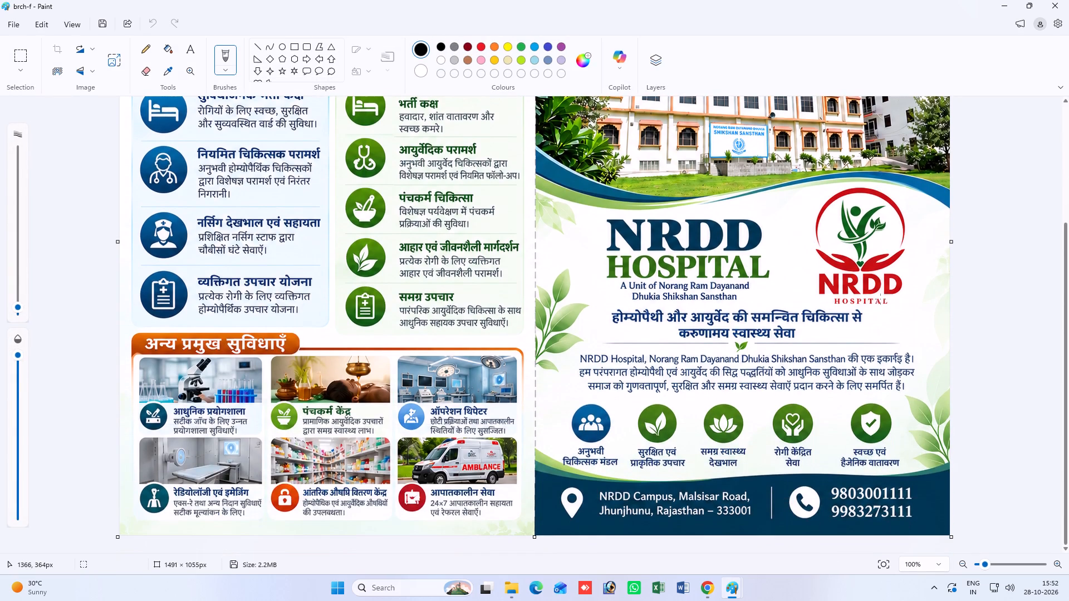
scroll(880, 299, down, 2)
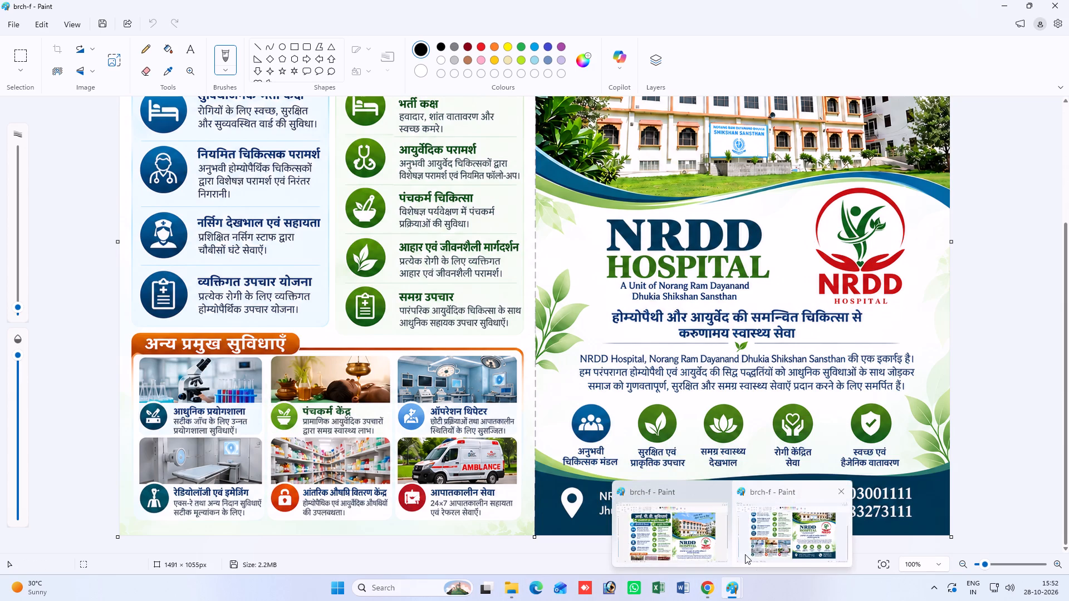
click(718, 553)
scroll(604, 439, down, 3)
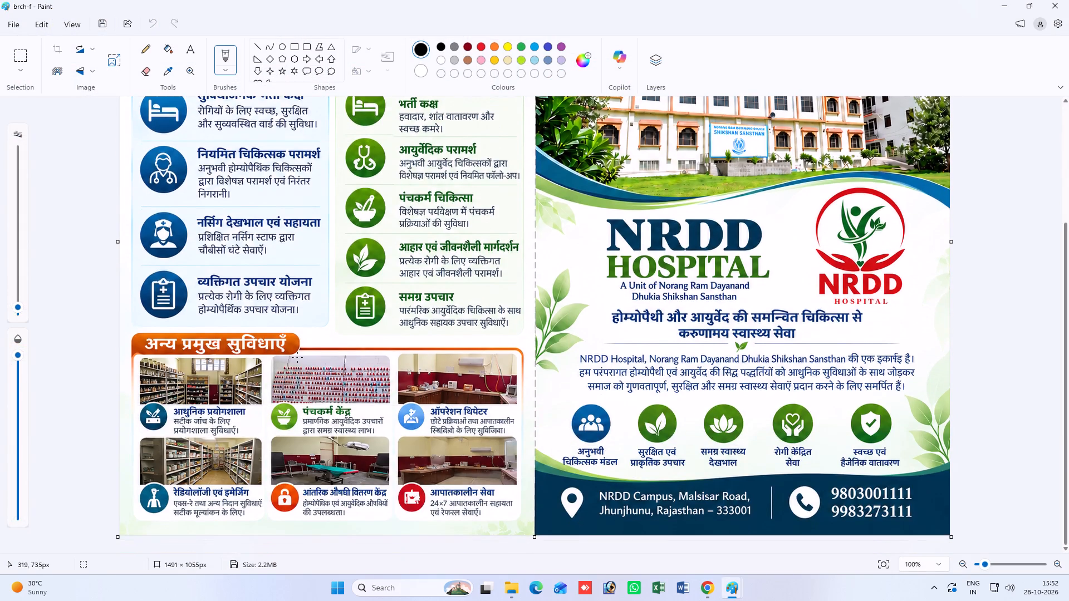
scroll(297, 357, down, 2)
click(16, 53)
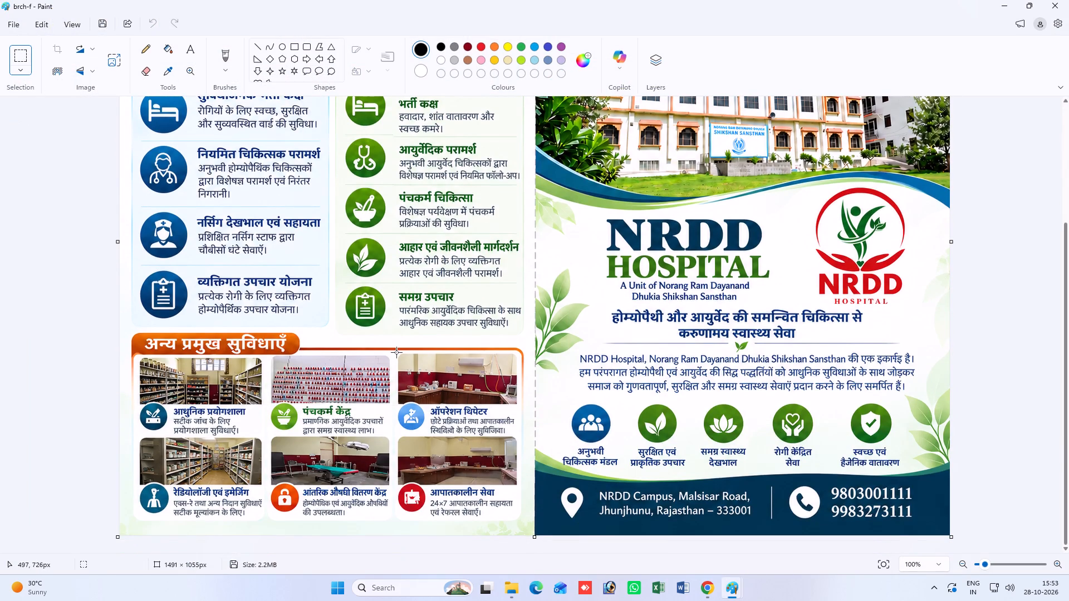
drag(396, 352, 517, 404)
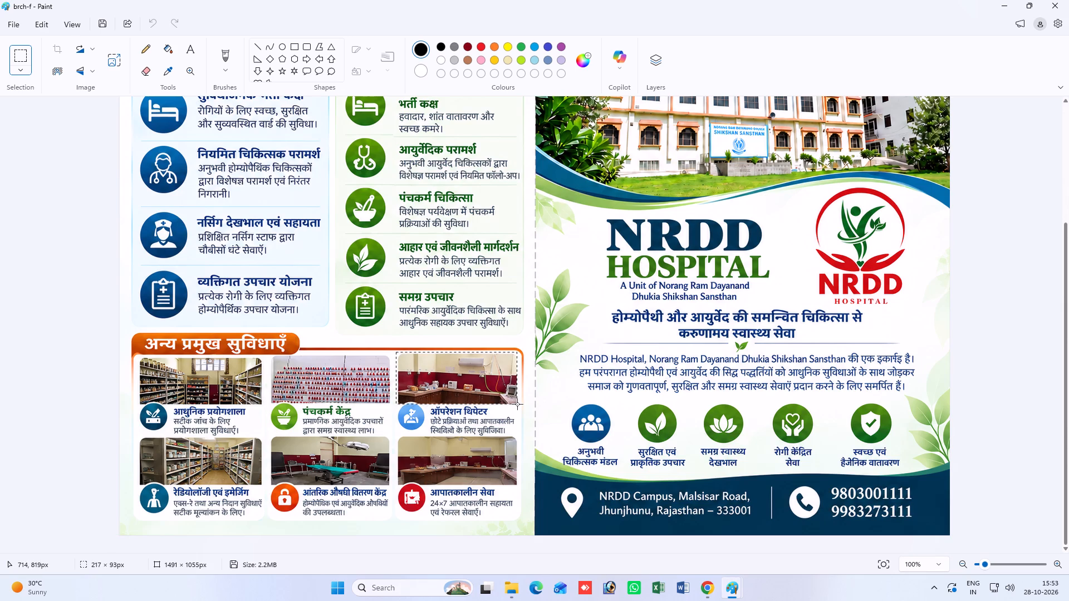
drag(517, 404, 518, 402)
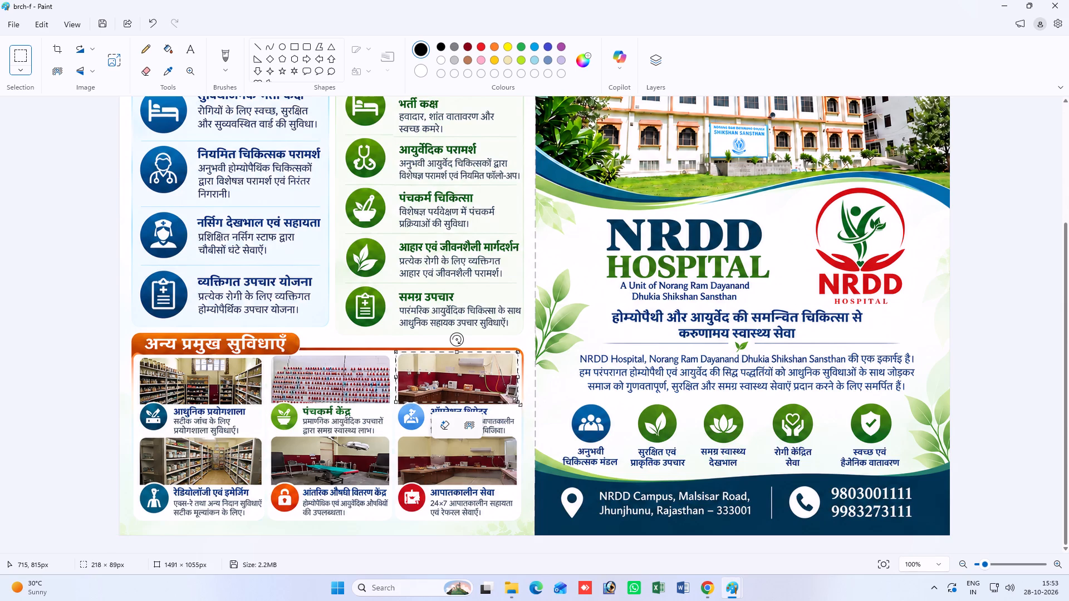
key(ctrl+c)
key(ctrl+c)
key(ctrl+c)
Paste the copied room photo into the original brochure and align it exactly over the laboratory photo above आधुनिक प्रयोगशाला.
click(738, 587)
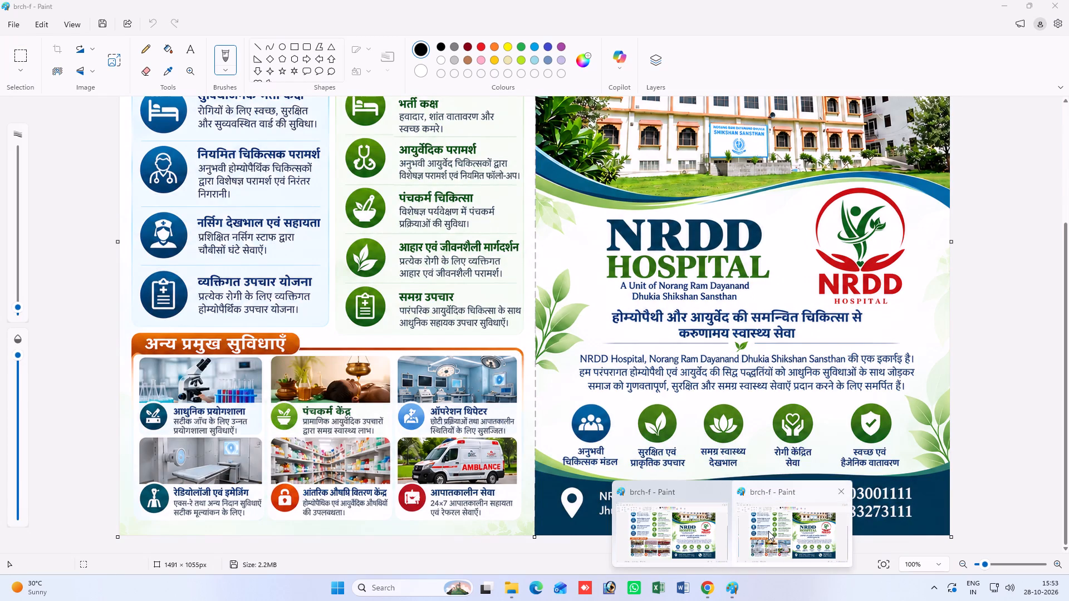
click(768, 531)
key(ctrl+v)
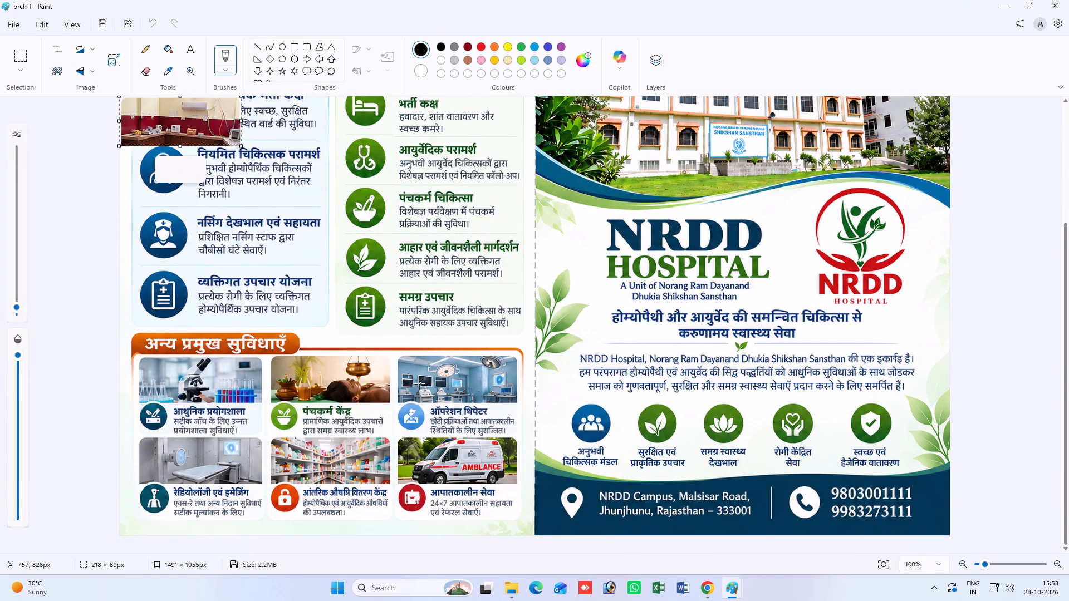
drag(168, 114, 193, 346)
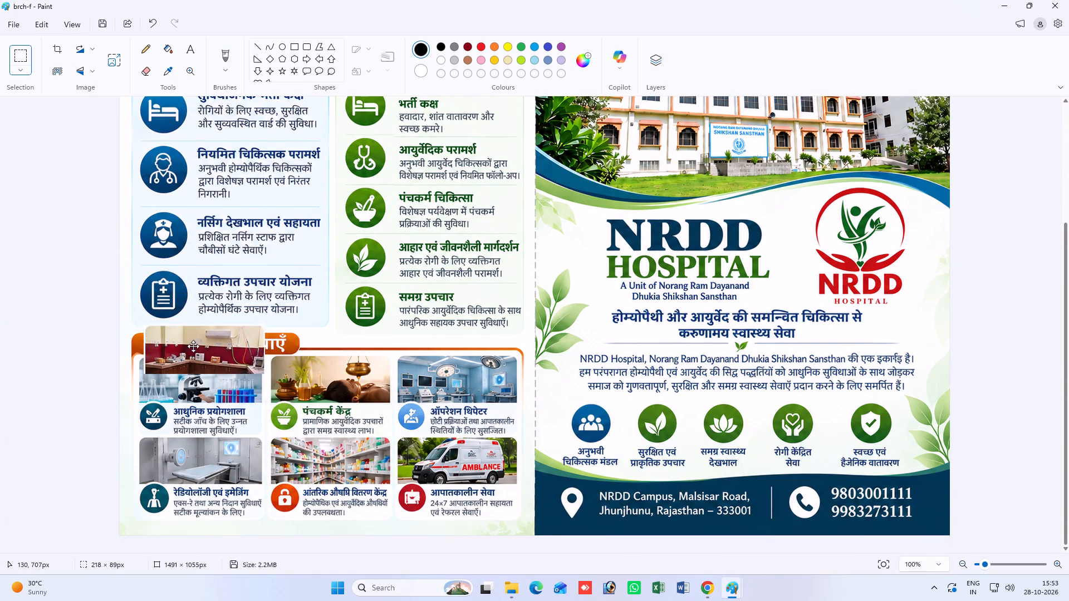
drag(193, 346, 189, 373)
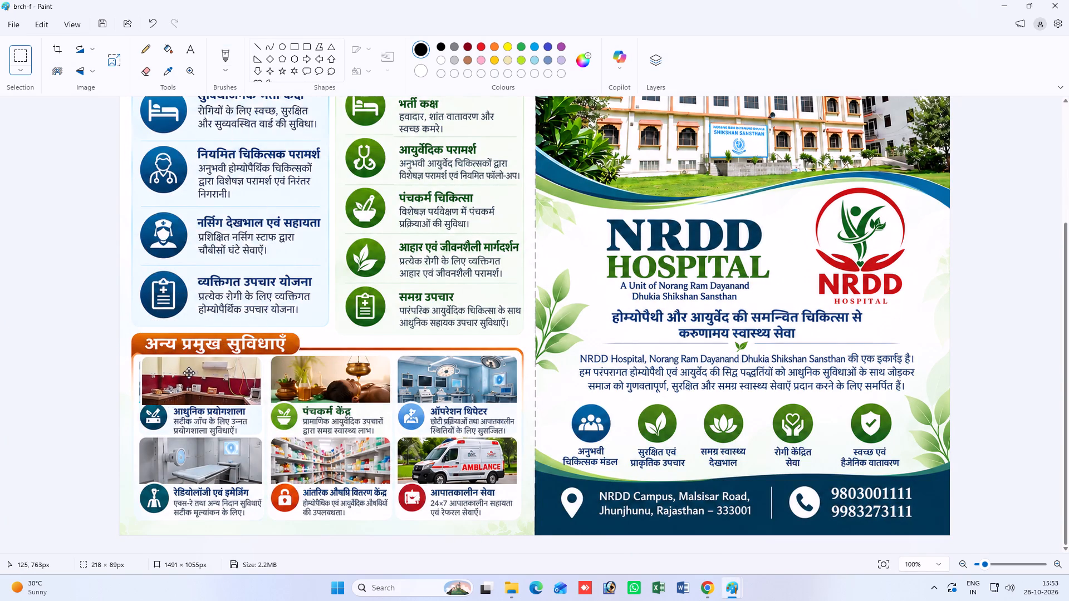
drag(189, 373, 189, 373)
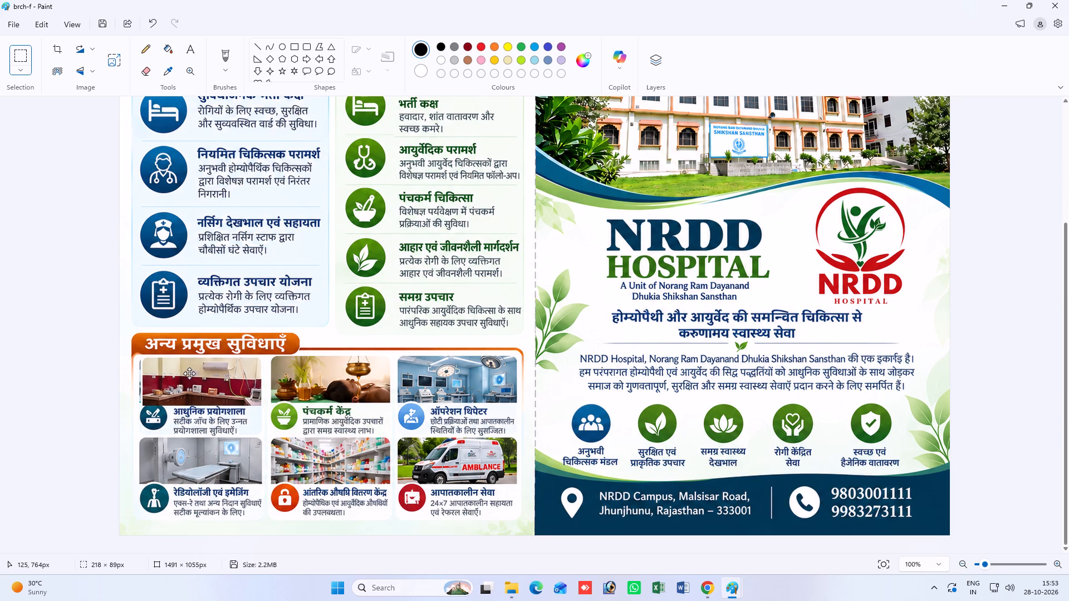
drag(189, 373, 186, 371)
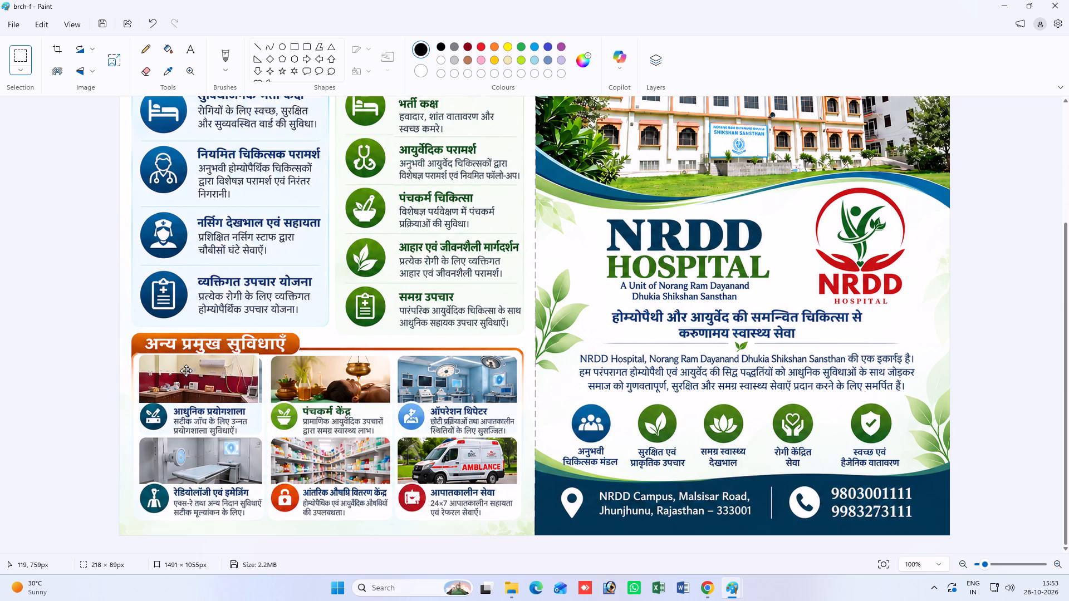
drag(186, 371, 186, 371)
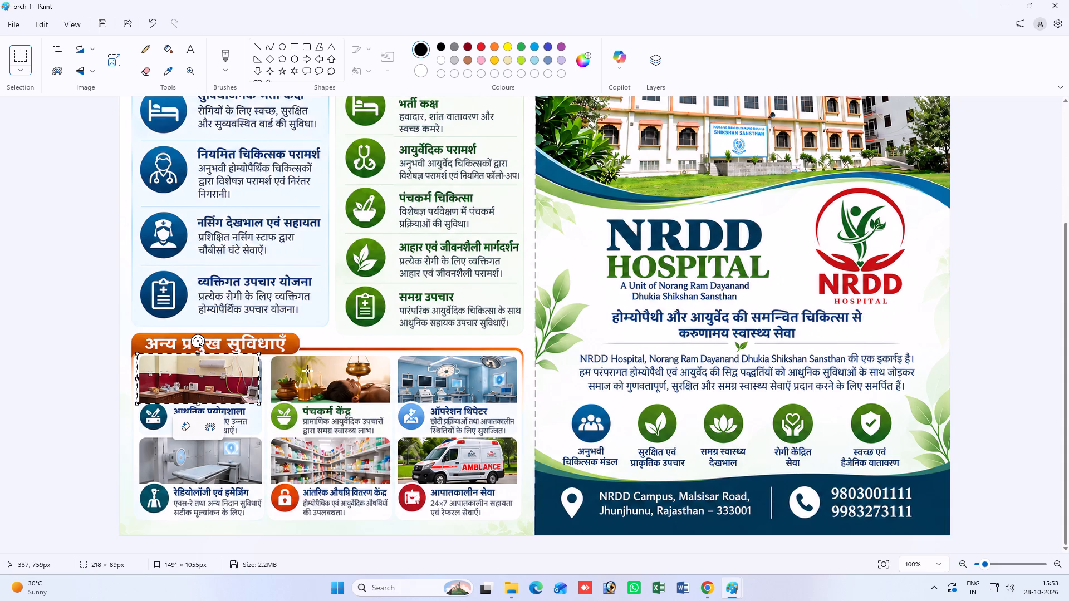
key(Down)
key(Right)
key(Right)
key(Right)
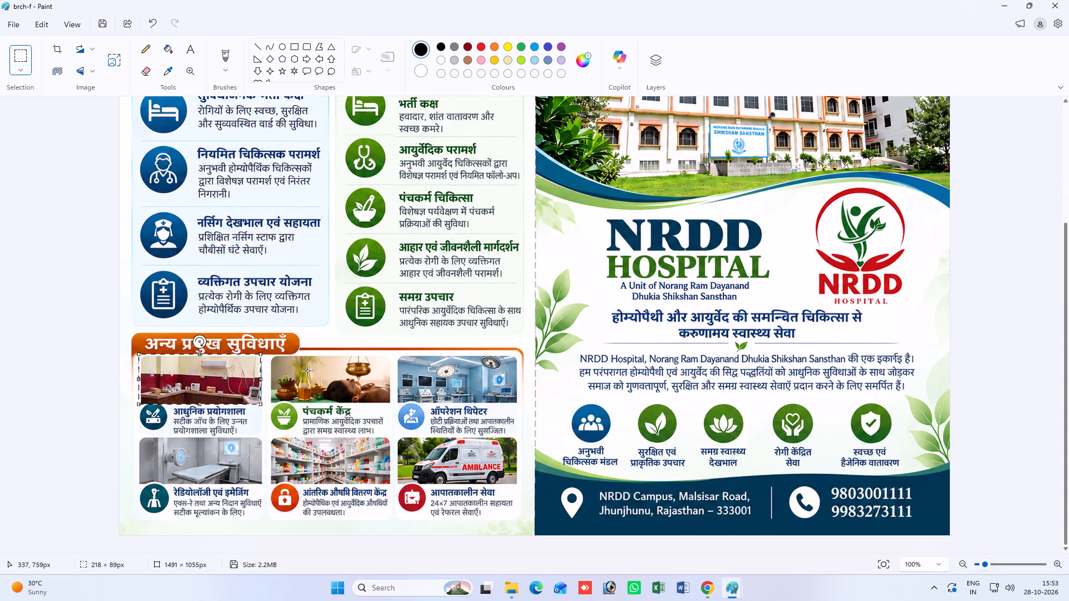
key(Right)
key(Right)
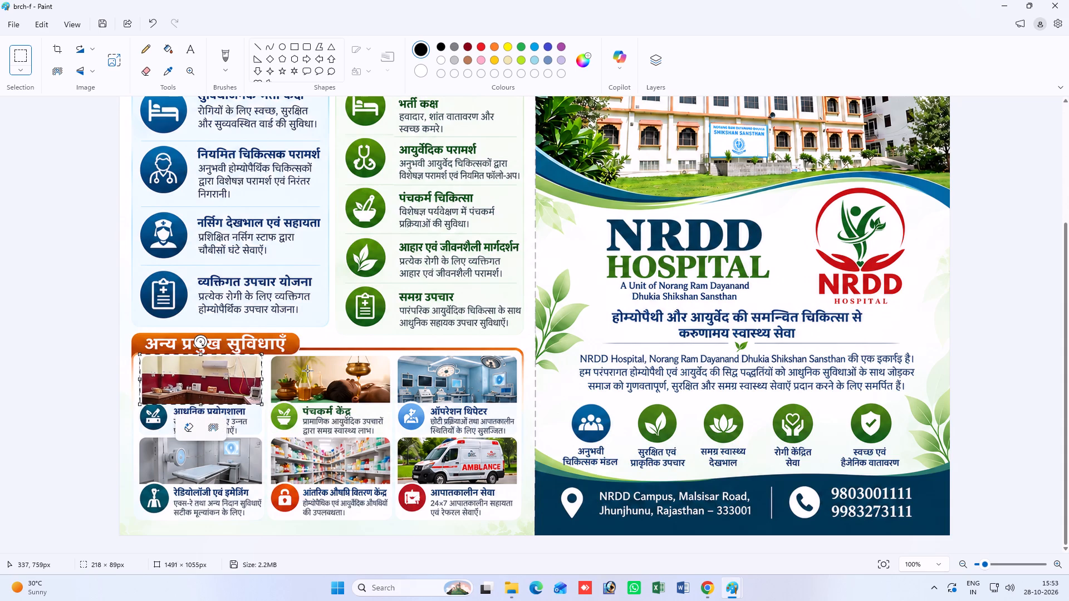
click(307, 371)
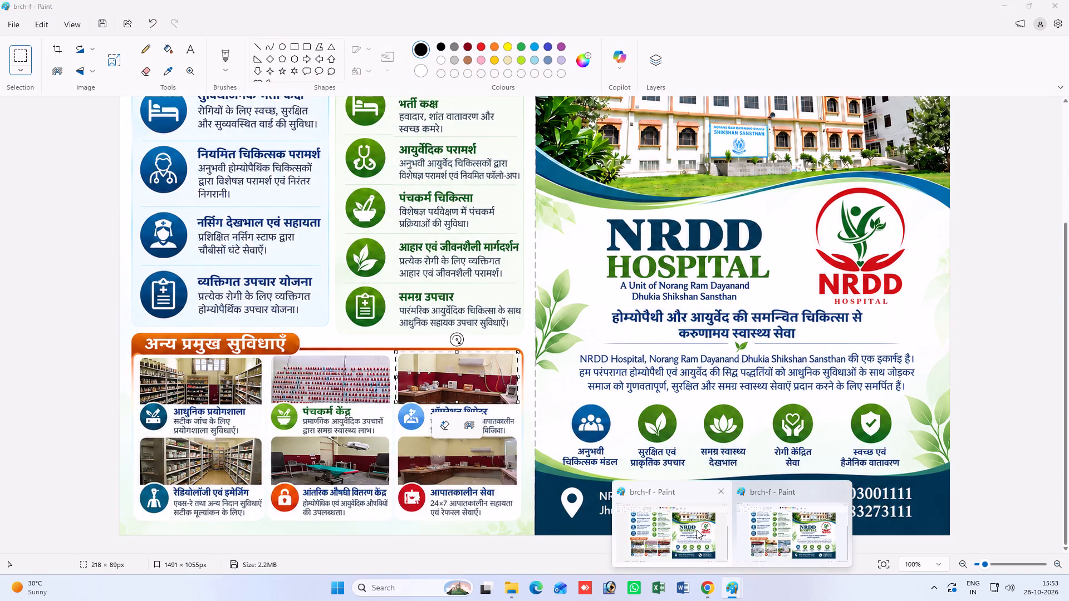
Copy the green operating table photo above आंतरिक औषधि वितरण केंद्र from the generated brochure, about 215 × 84 px.
click(697, 530)
click(366, 525)
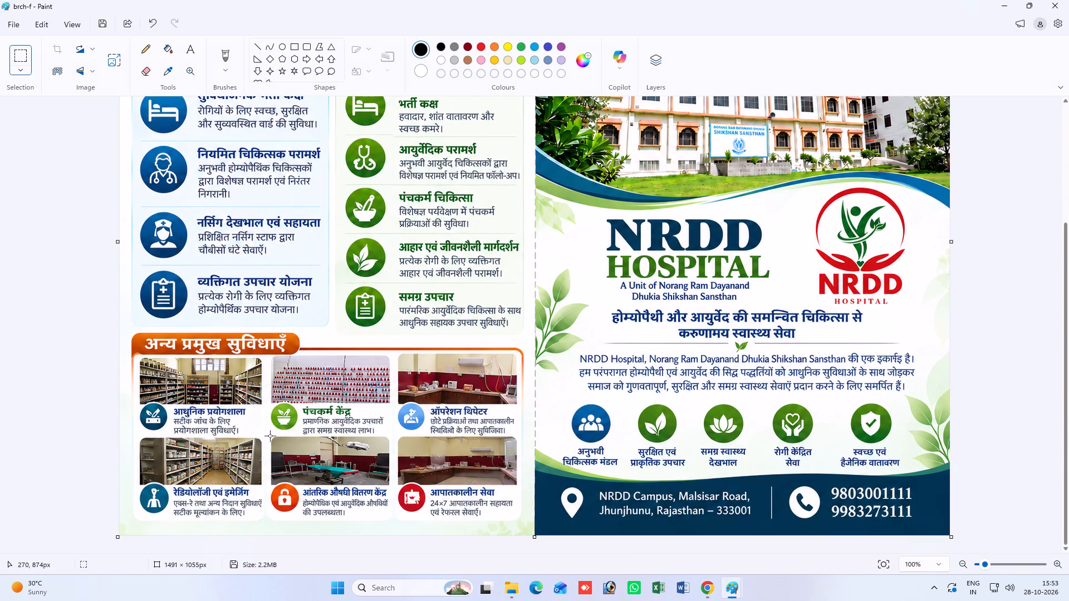
drag(270, 436, 381, 484)
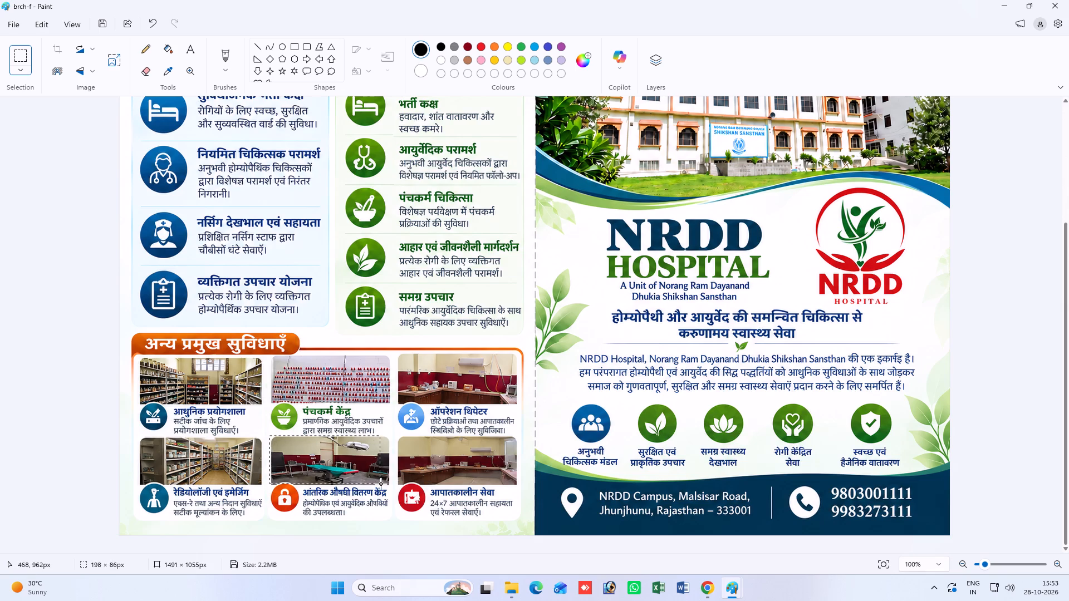
drag(381, 484, 387, 483)
drag(387, 483, 390, 482)
key(ctrl+c)
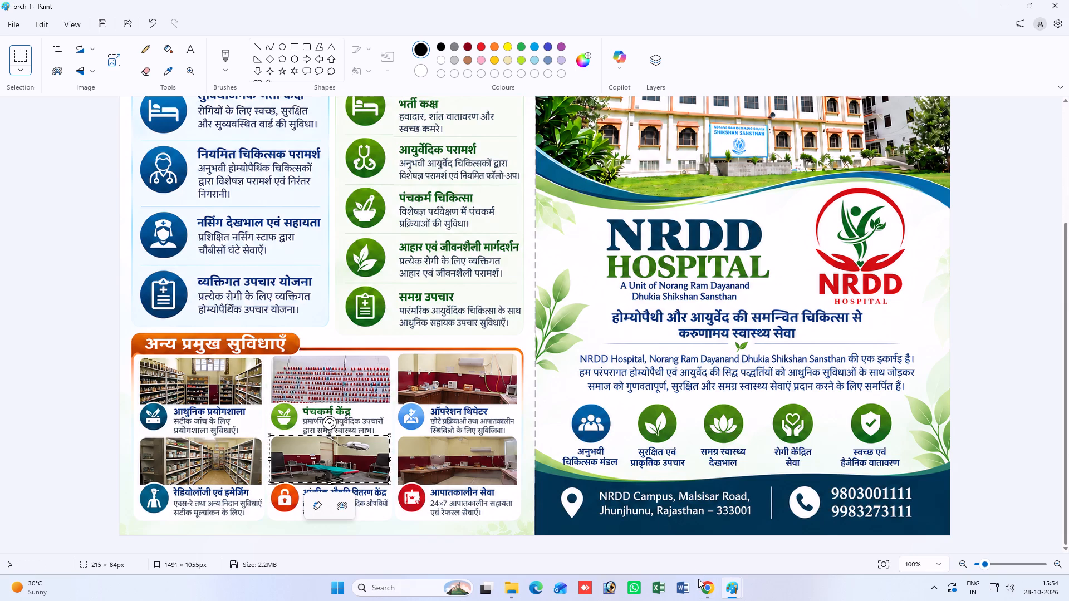
Paste the copied operating table photo into the original brochure and align it exactly over the photo above ऑपरेशन थिएटर.
click(732, 584)
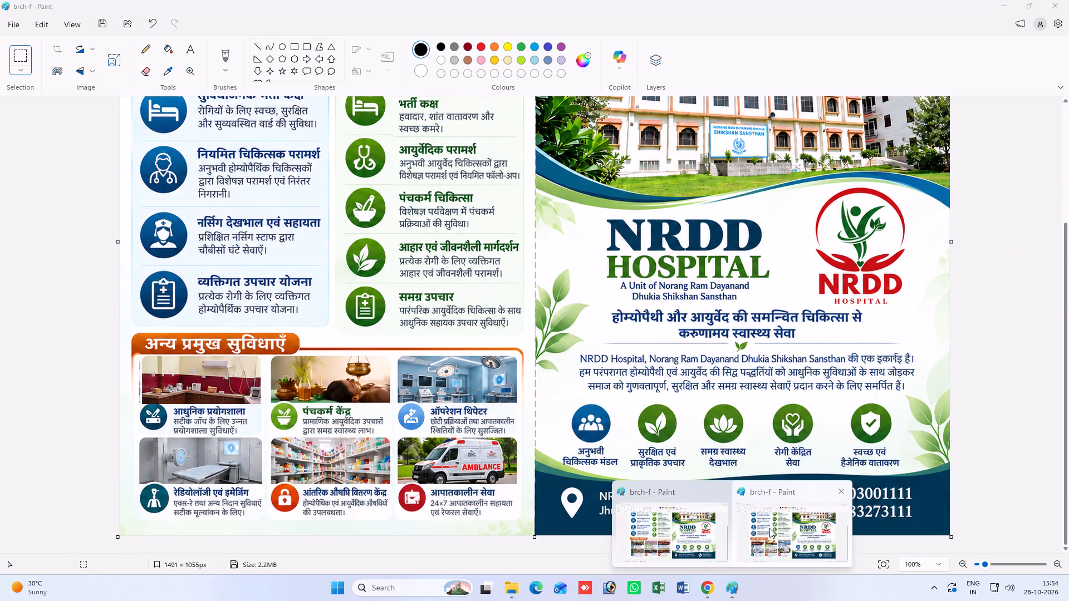
click(769, 528)
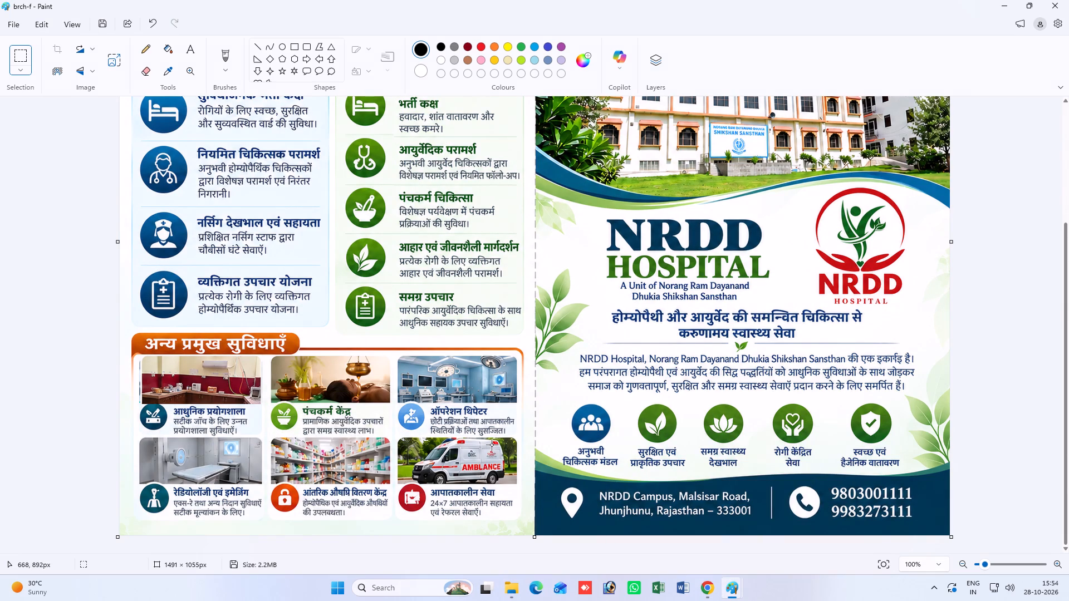
key(ctrl+v)
drag(184, 113, 187, 124)
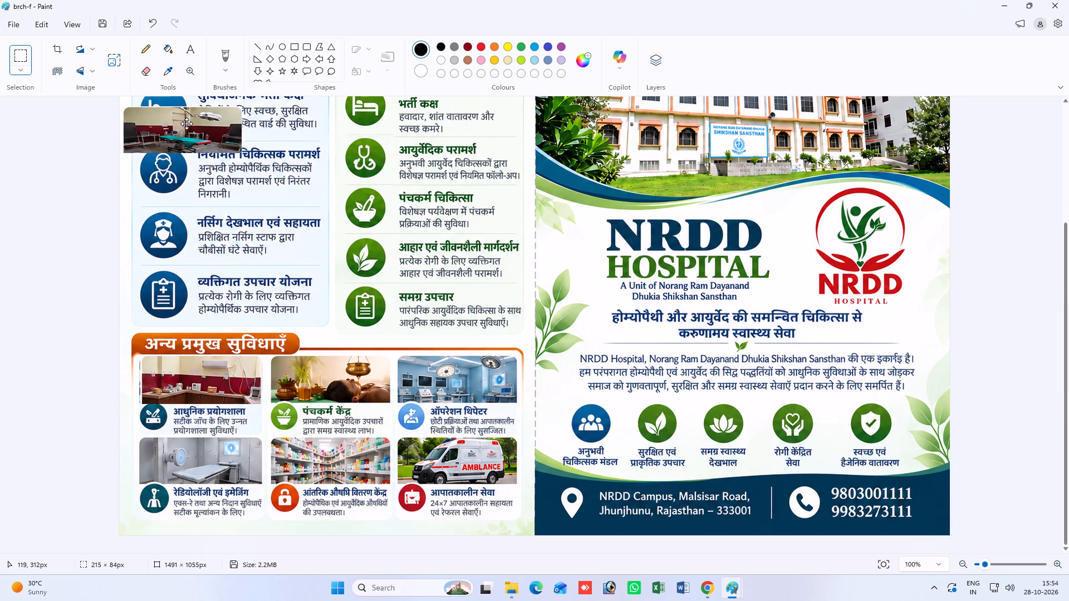
drag(187, 124, 202, 174)
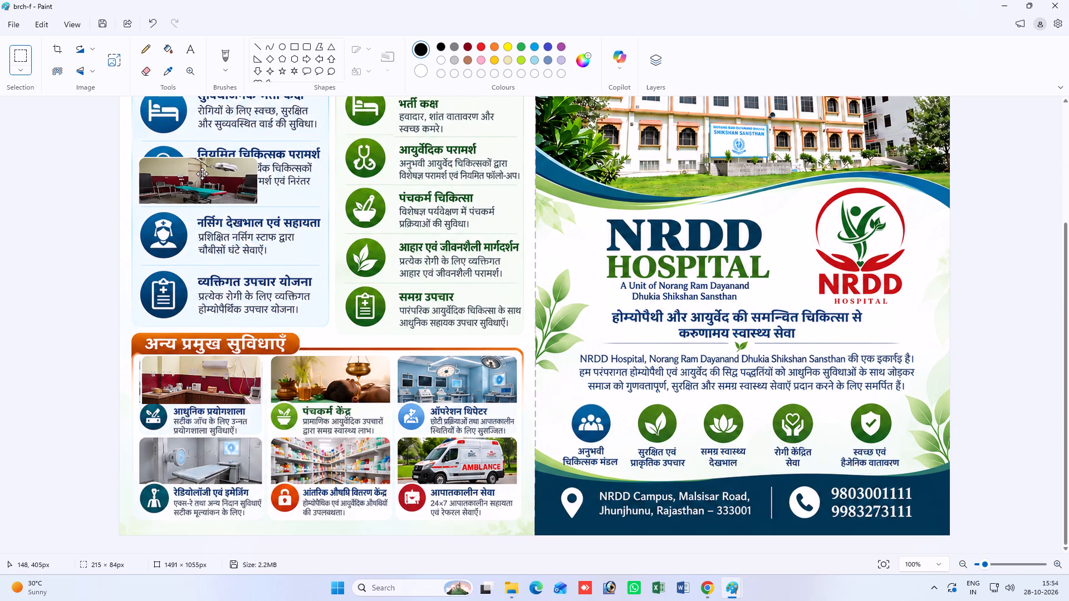
drag(202, 174, 420, 362)
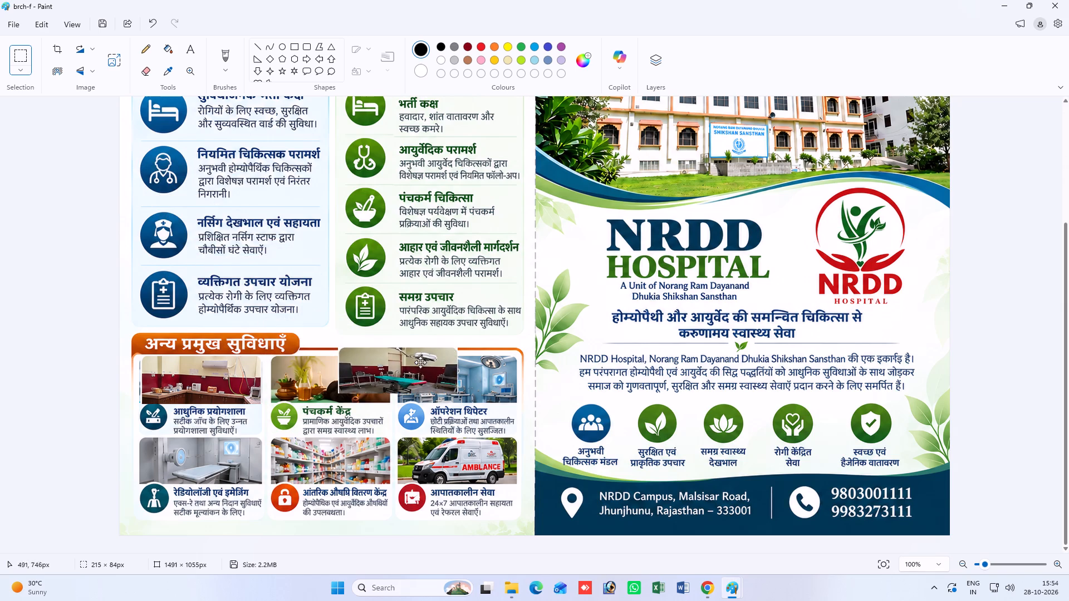
drag(420, 362, 463, 372)
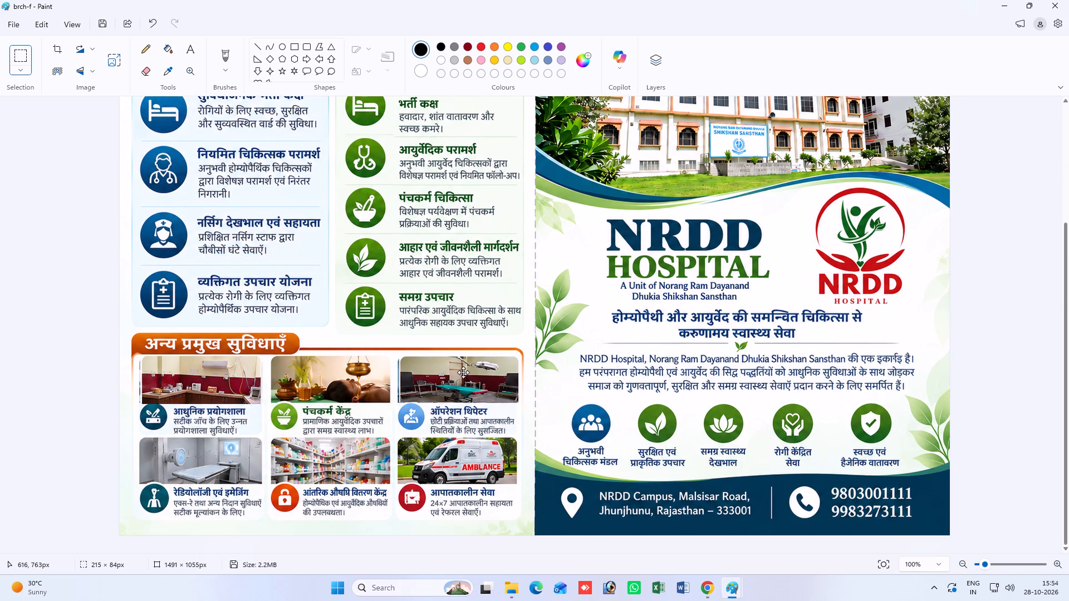
drag(463, 372, 462, 371)
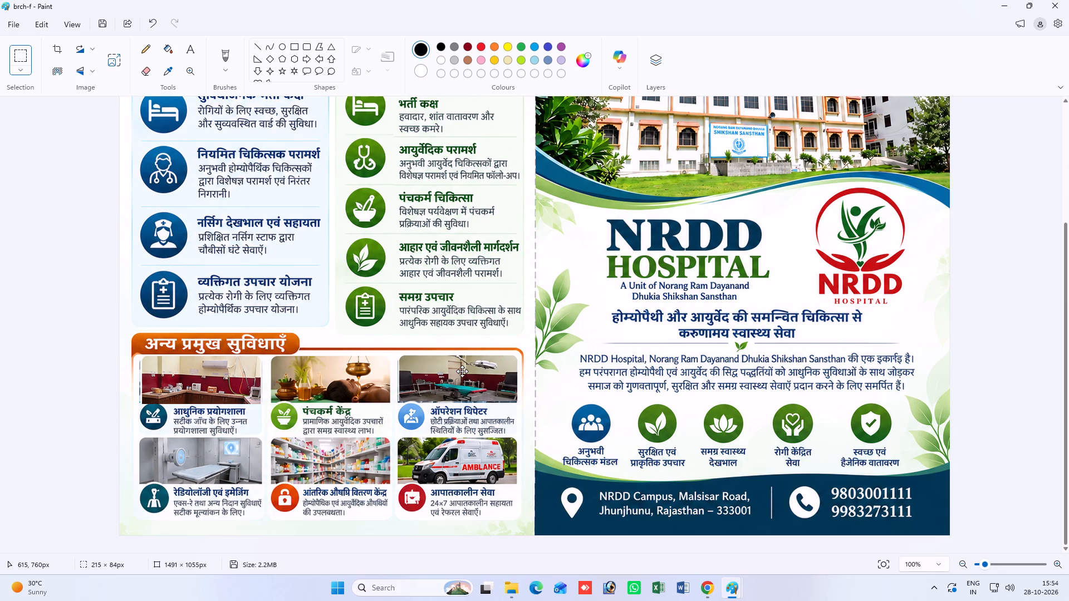
drag(462, 371, 461, 372)
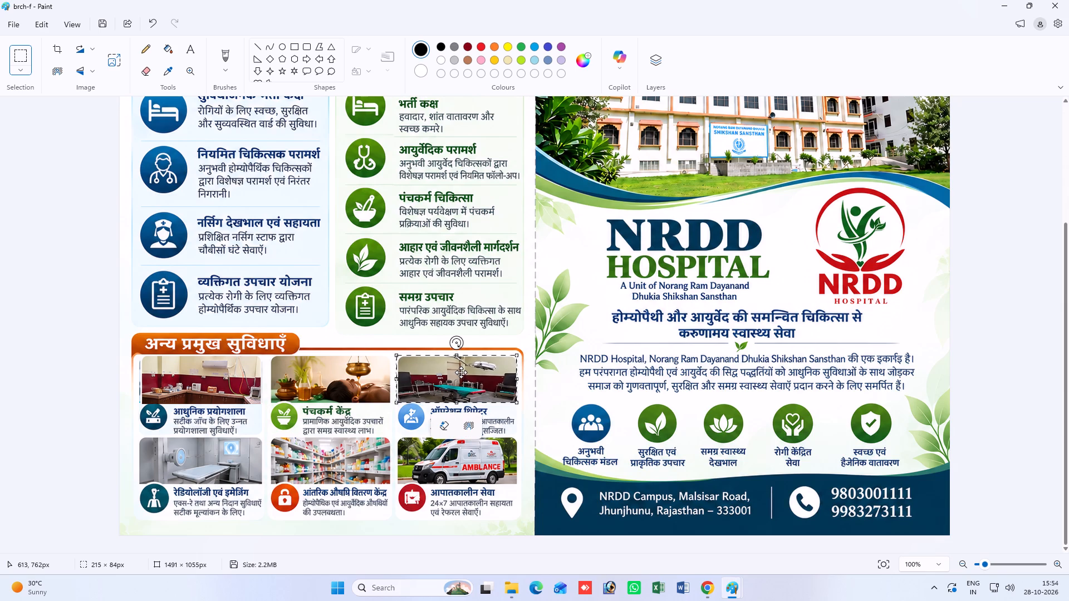
key(Right)
click(508, 346)
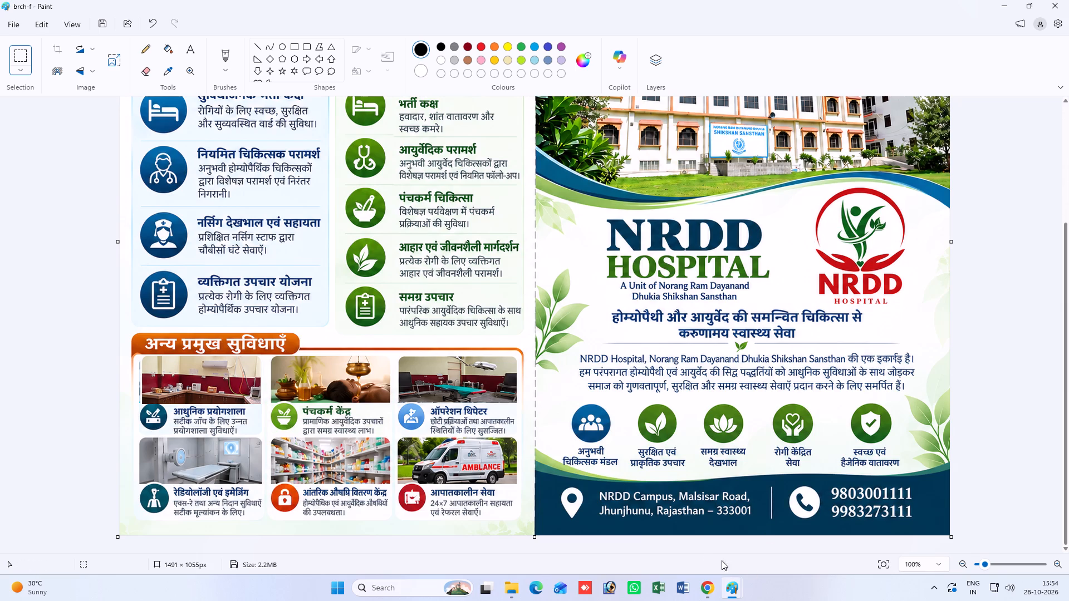
Copy the medicine shelves photo above आधुनिक प्रयोगशाला from the generated brochure, about 219 × 80 px.
click(727, 591)
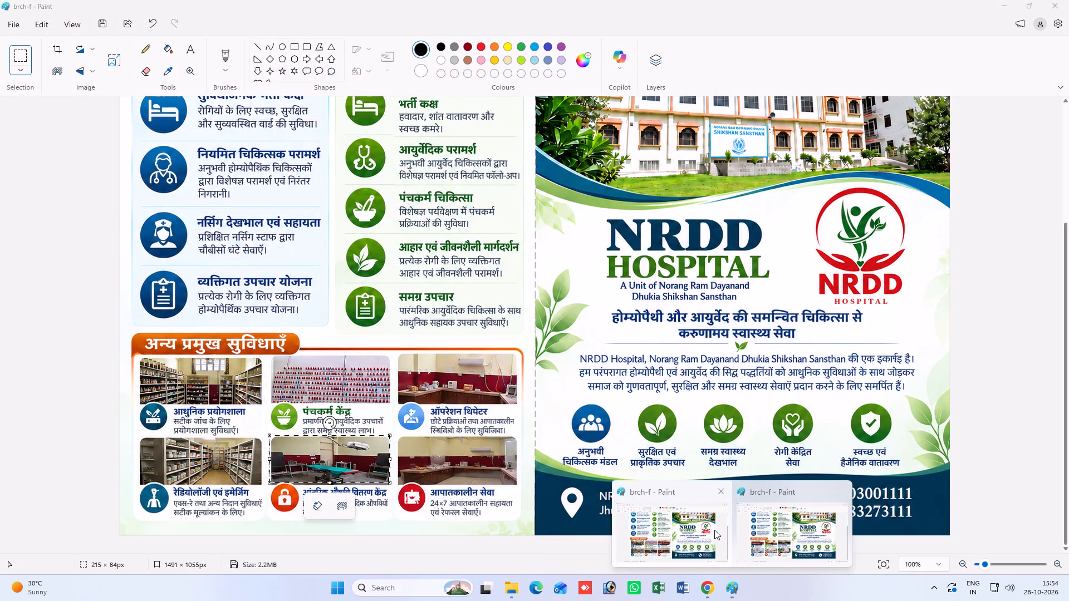
click(714, 530)
click(421, 543)
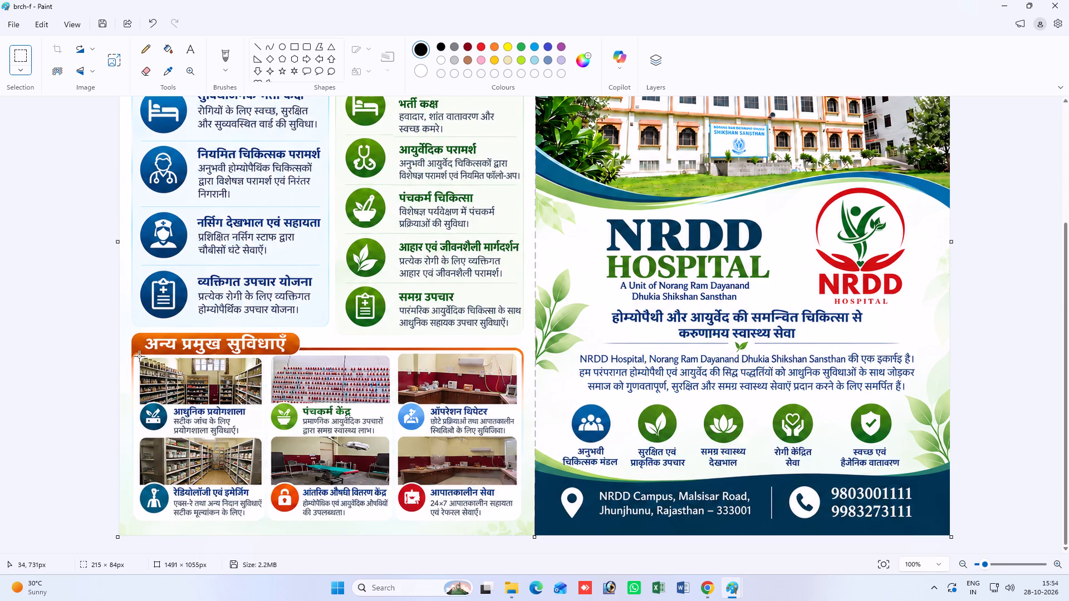
drag(139, 358, 246, 405)
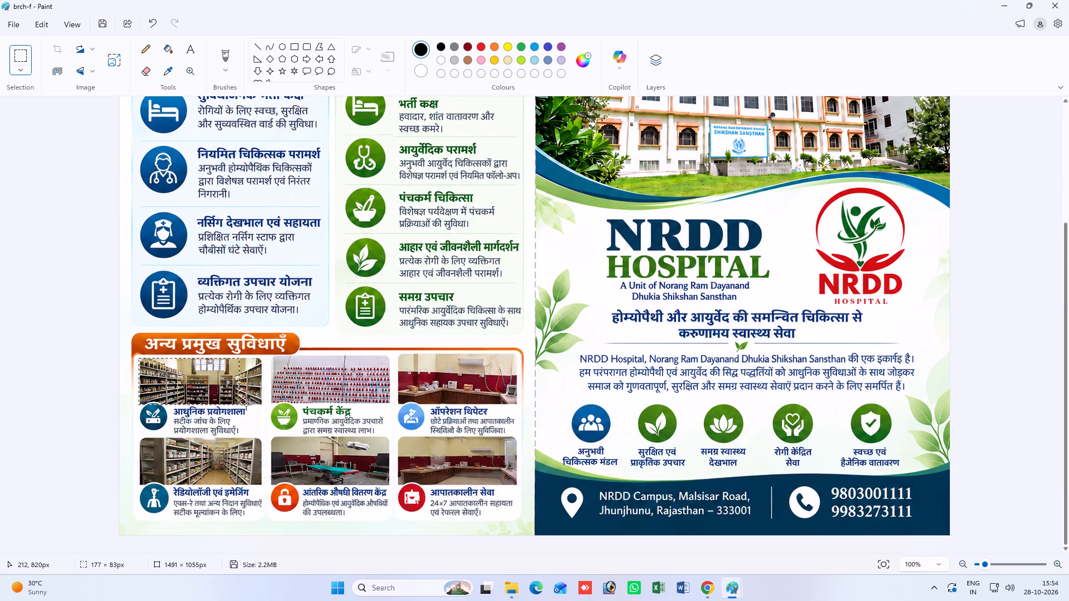
drag(246, 405, 261, 403)
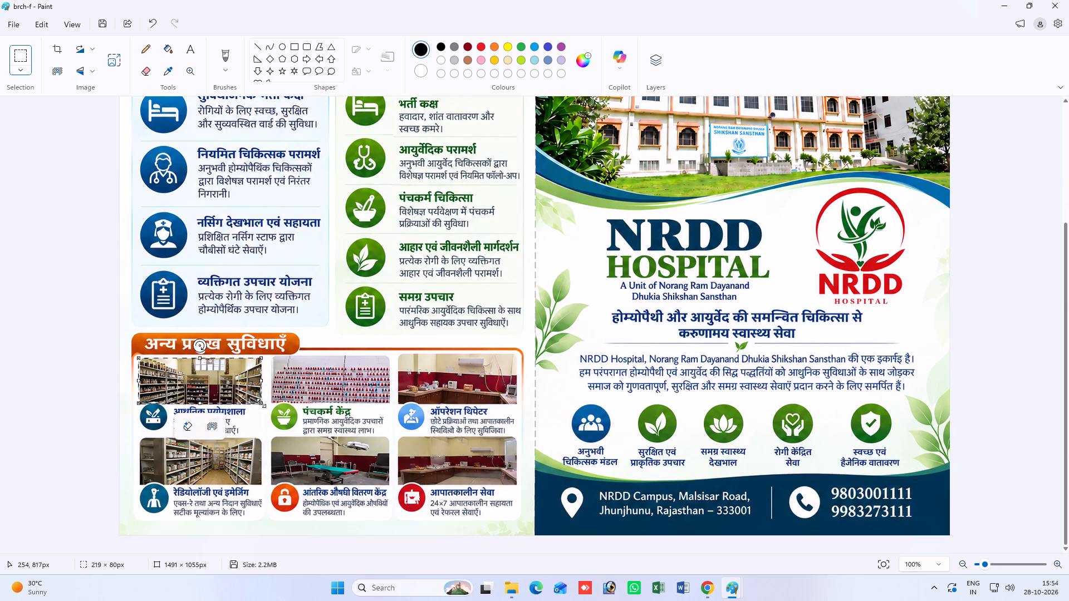
key(ctrl+c)
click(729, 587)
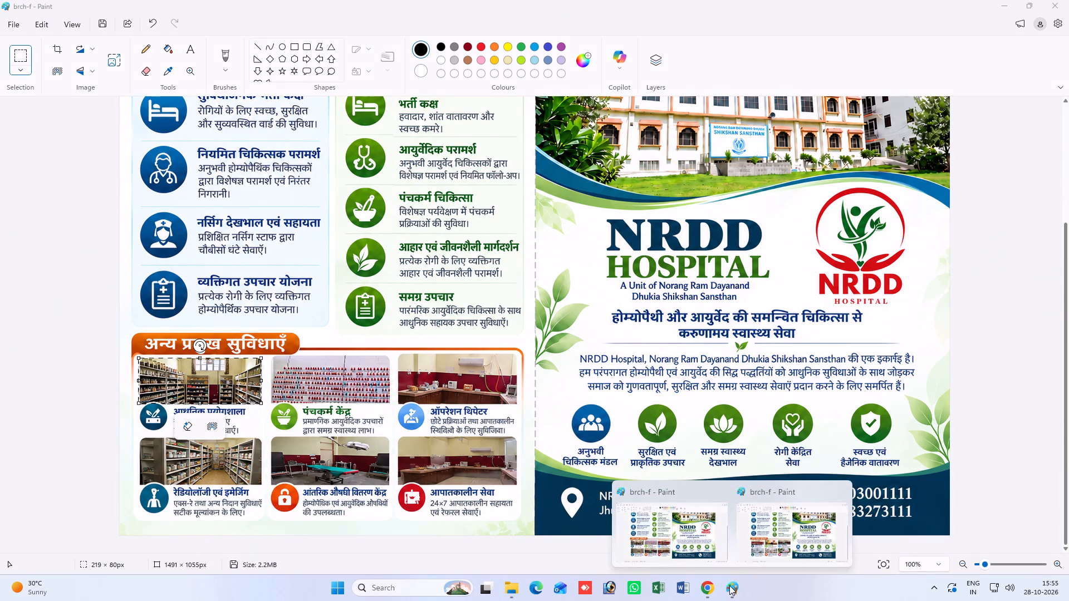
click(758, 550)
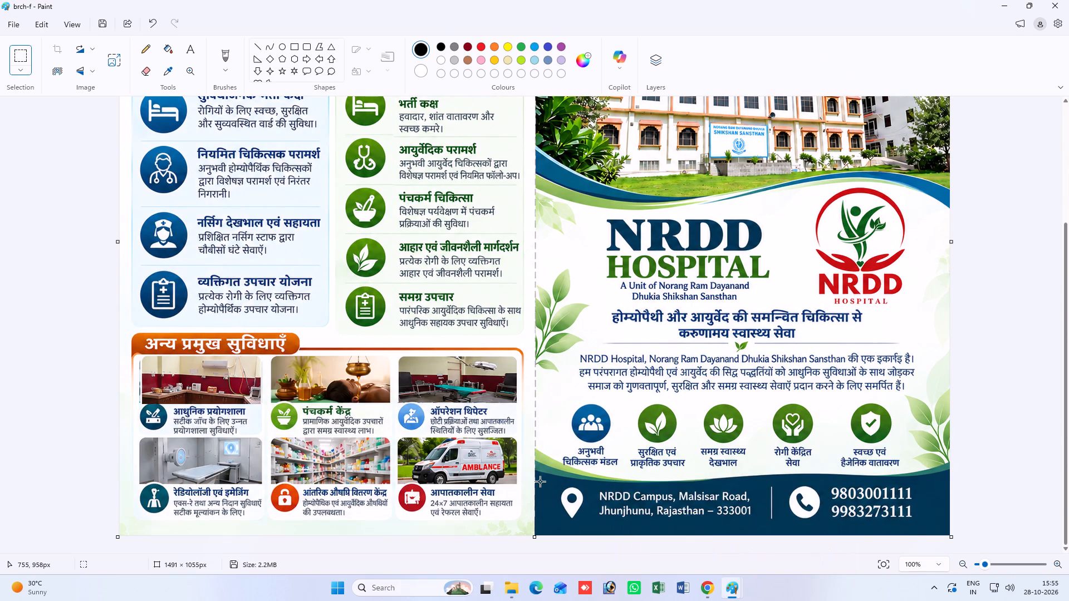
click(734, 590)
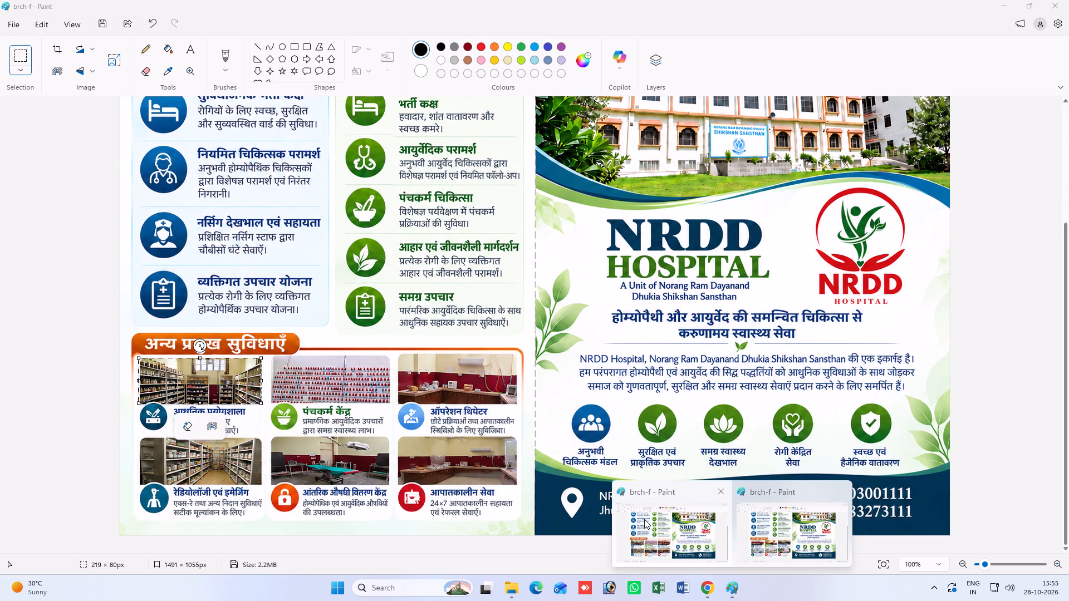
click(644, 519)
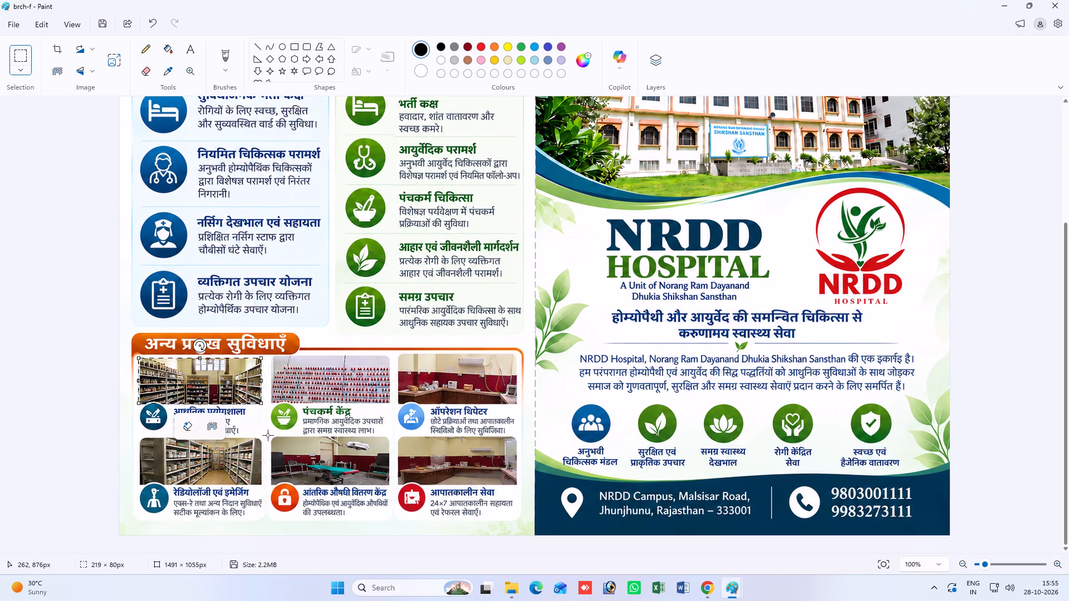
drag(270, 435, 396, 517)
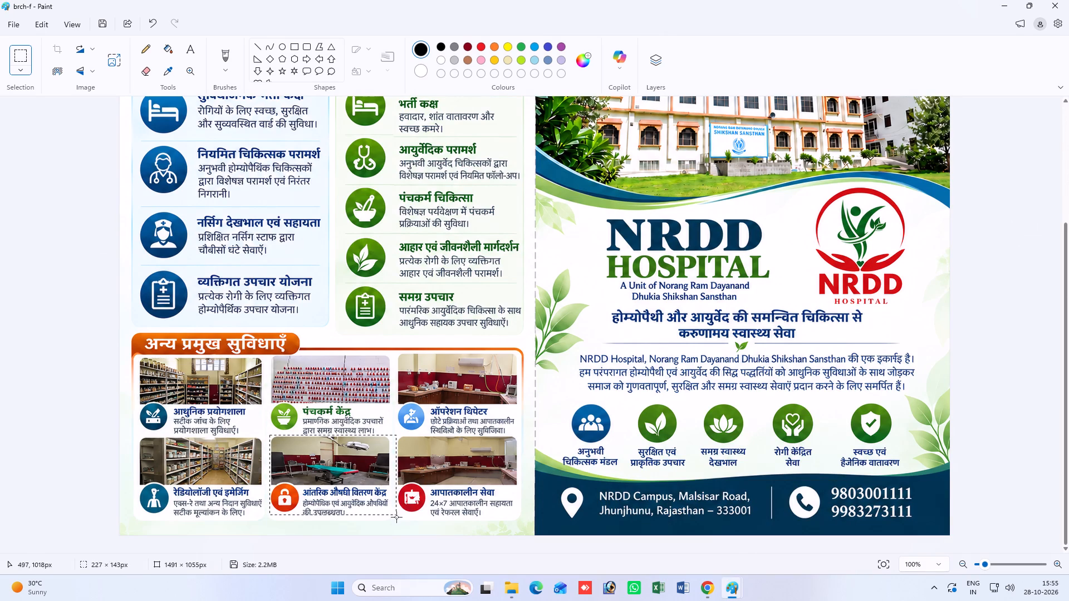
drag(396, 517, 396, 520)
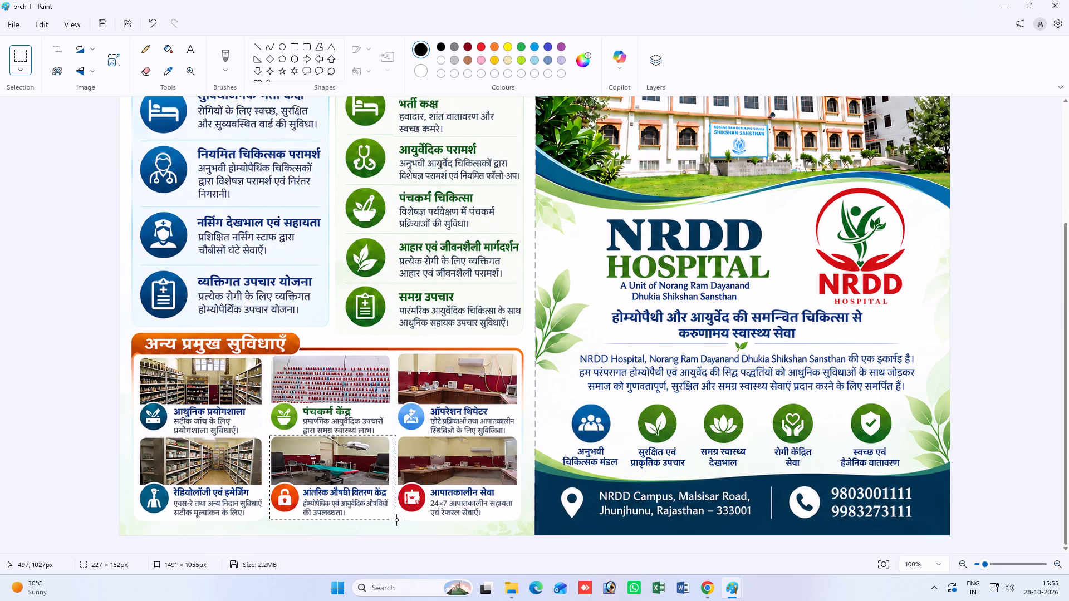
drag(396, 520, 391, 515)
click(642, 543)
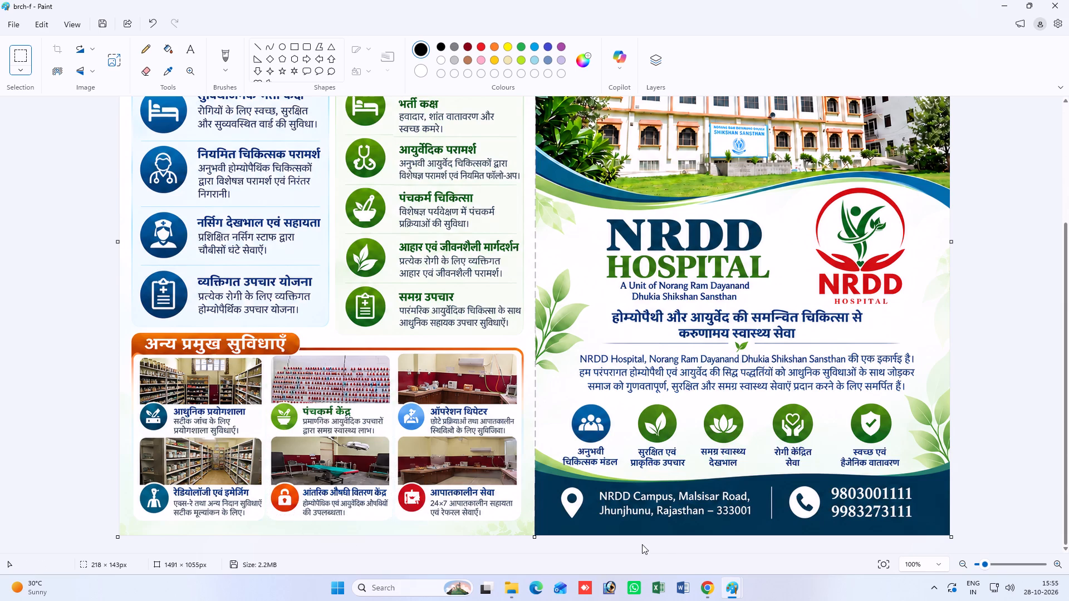
Paste the copied shelves photo into the original brochure and align it over the pharmacy photo above आंतरिक औषधि वितरण केंद्र.
click(735, 586)
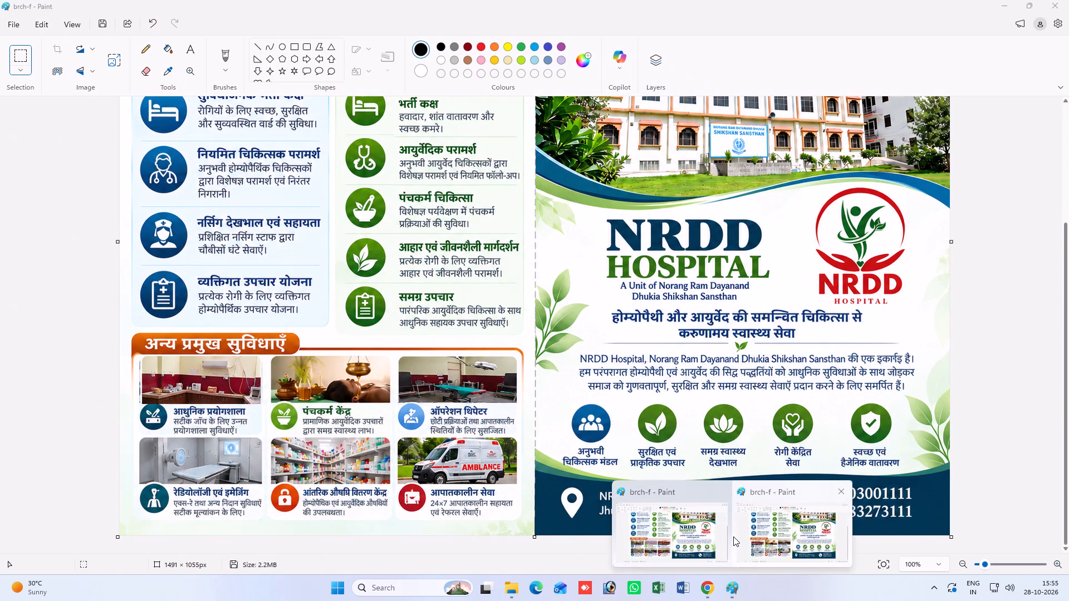
click(733, 536)
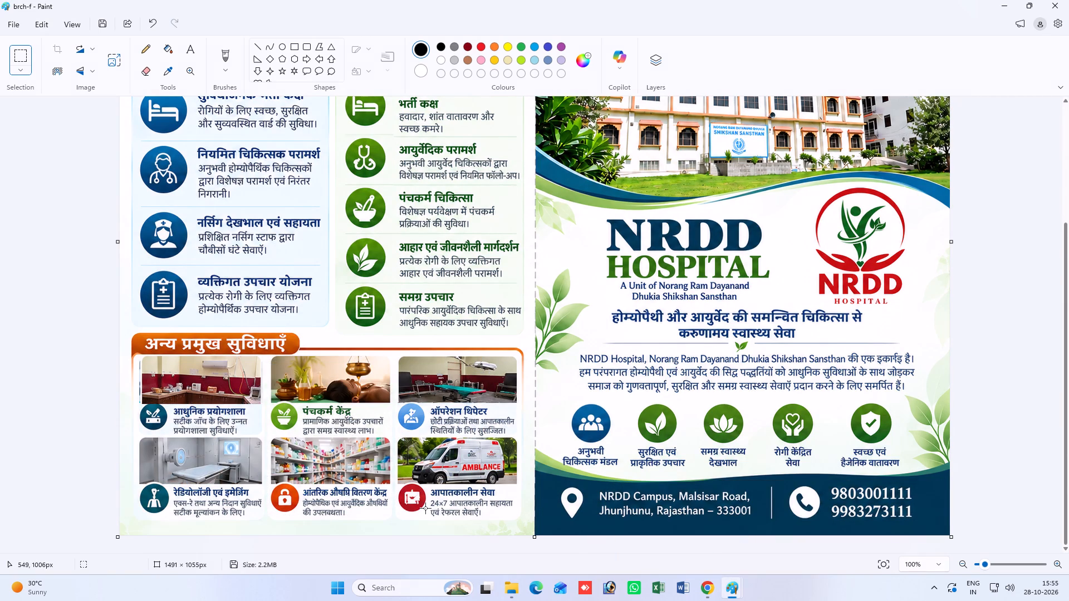
key(ctrl+v)
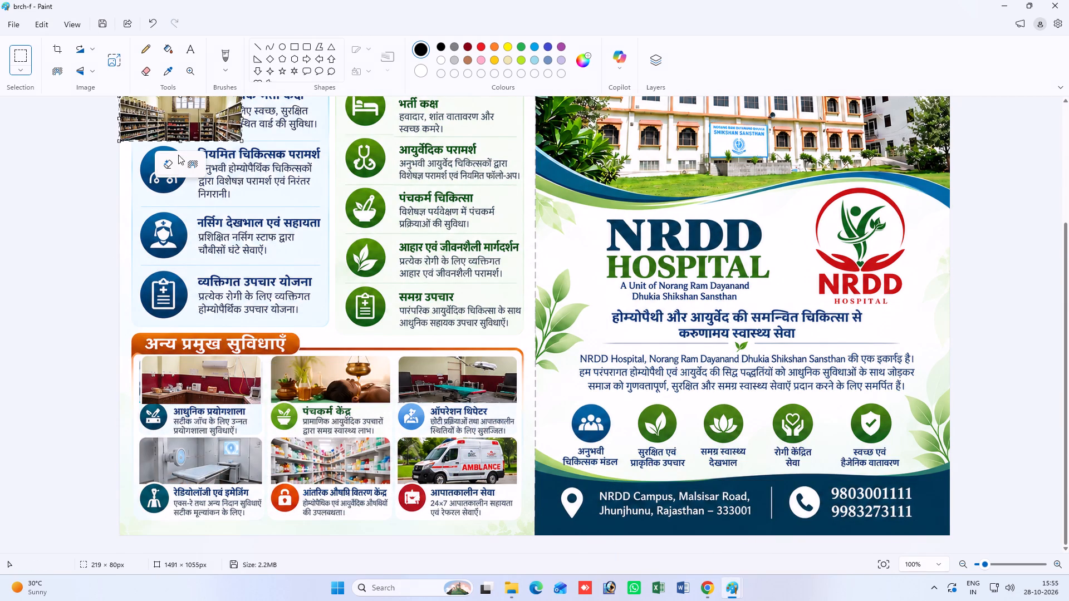
drag(182, 124, 334, 467)
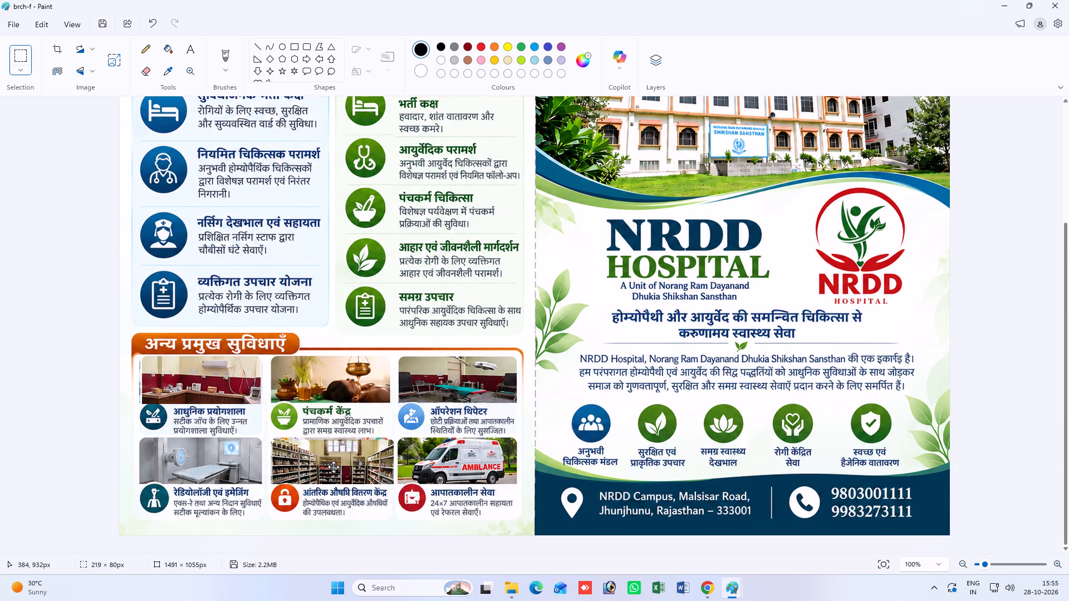
drag(334, 467, 331, 465)
click(377, 534)
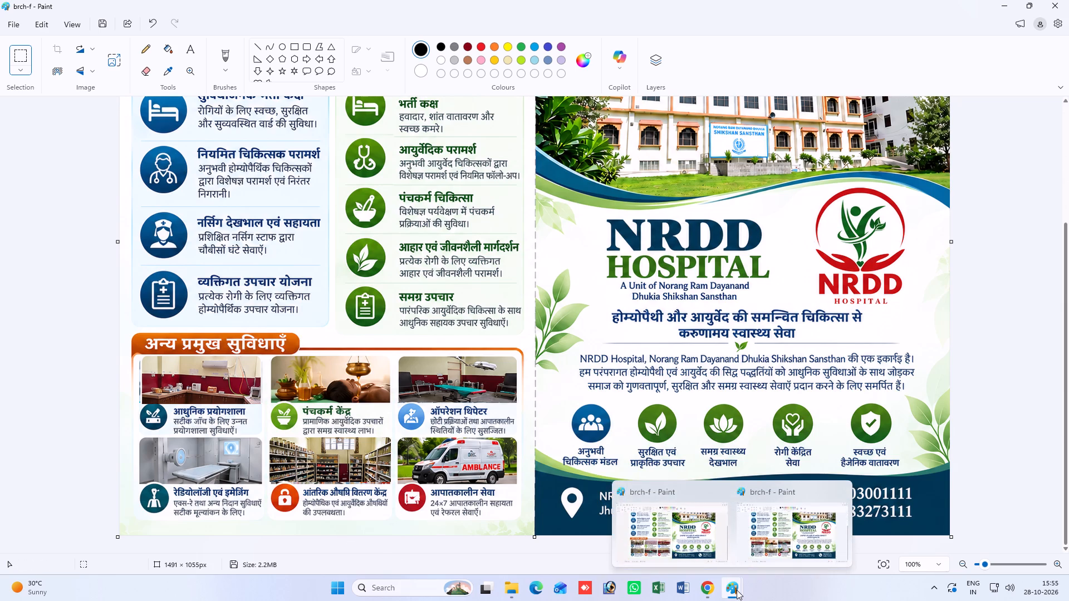
Save the edited original brochure.
click(985, 385)
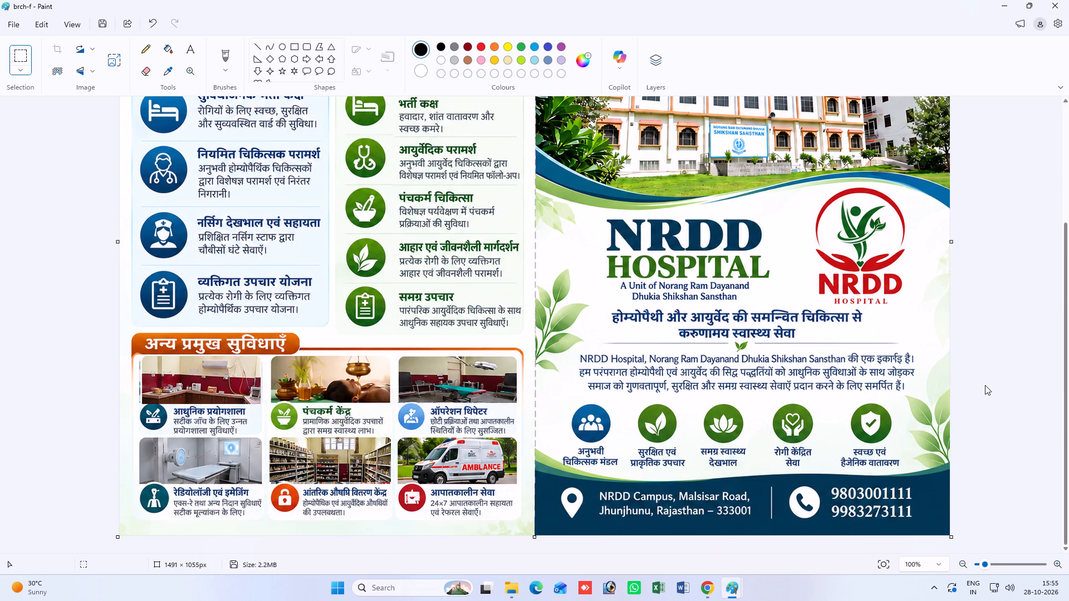
key(ctrl+s)
key(ctrl+s)
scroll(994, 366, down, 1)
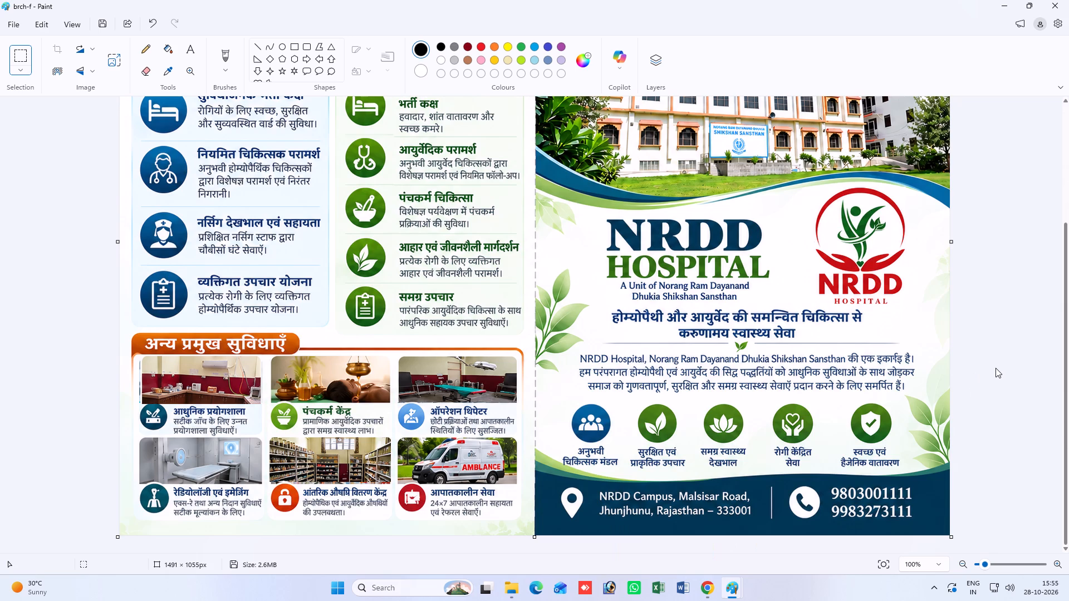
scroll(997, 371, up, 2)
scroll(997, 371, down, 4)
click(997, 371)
Copy the ऑपरेशन थिएटर heading text from the generated brochure, about 116 × 20 px.
click(728, 590)
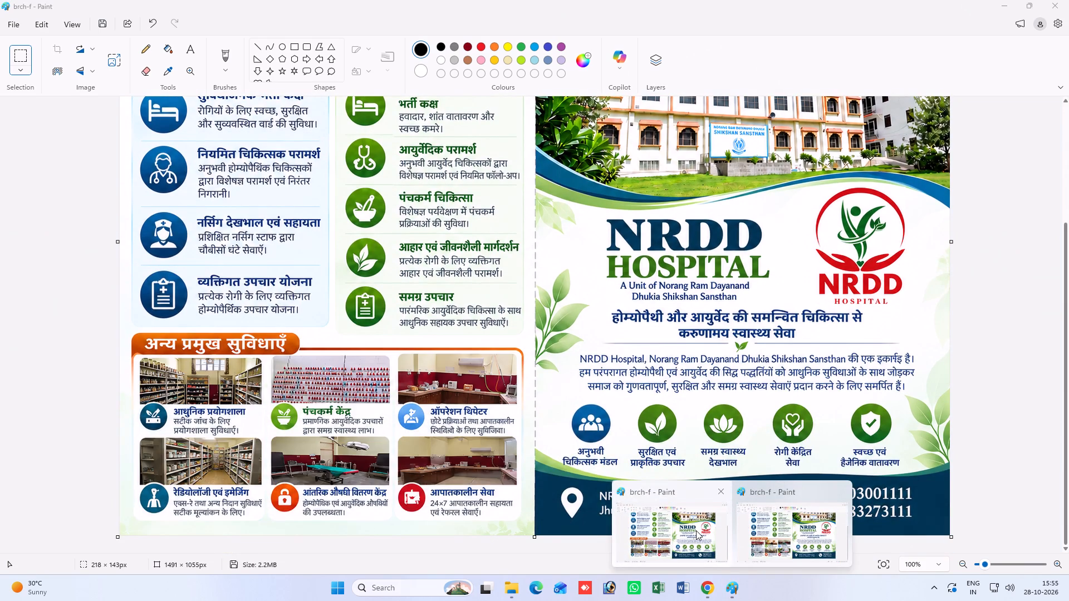
click(730, 531)
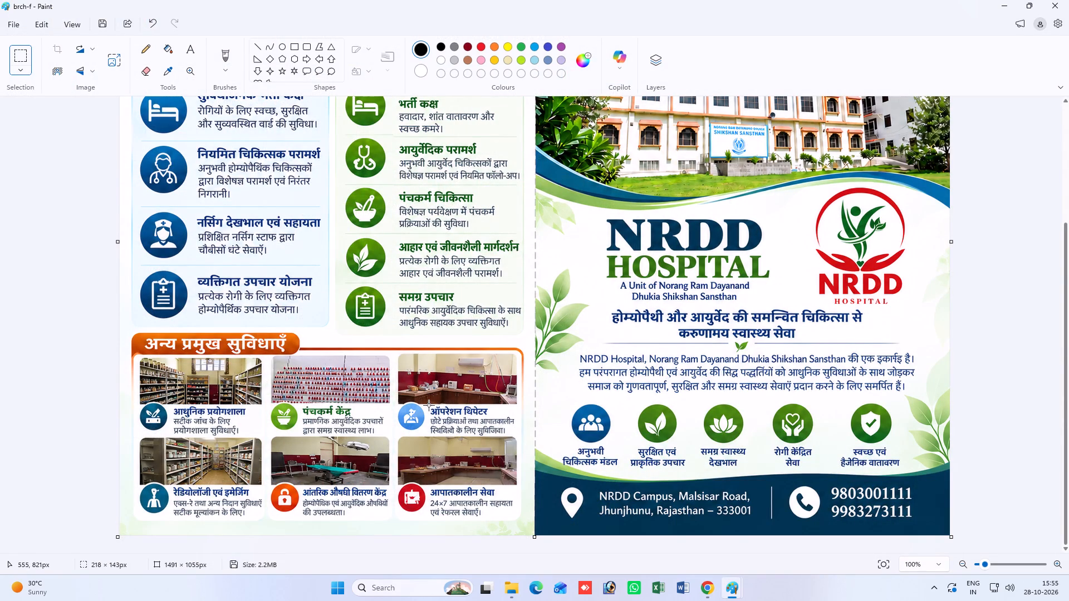
drag(429, 405, 492, 416)
drag(492, 416, 493, 416)
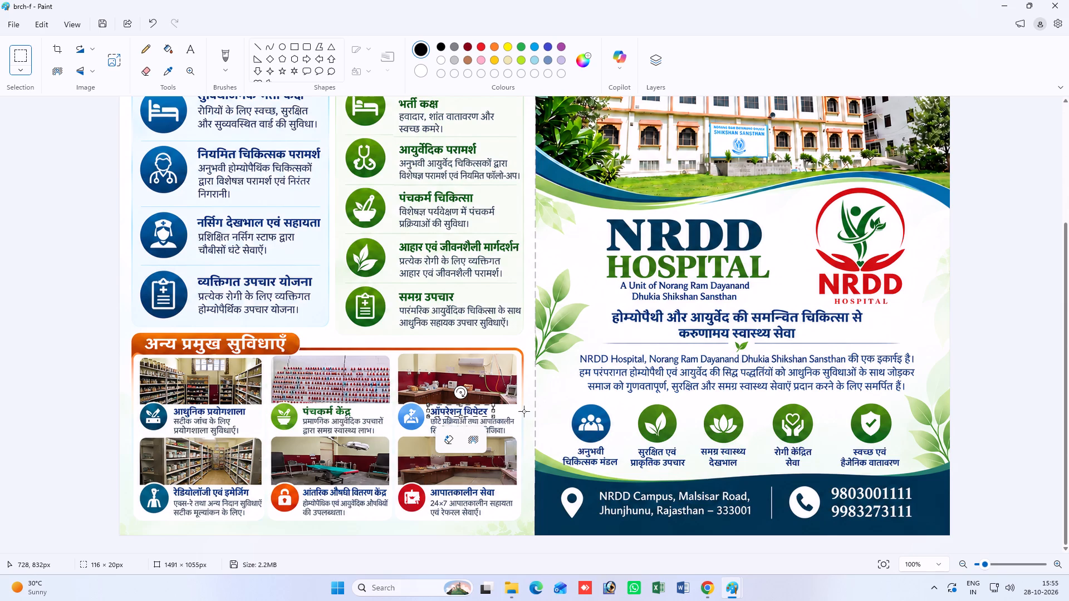
key(ctrl+c)
Switch to the original brochure, paste the copied ऑपरेशन थिएटर heading and align it over the existing heading beneath the operation theatre photo.
click(735, 589)
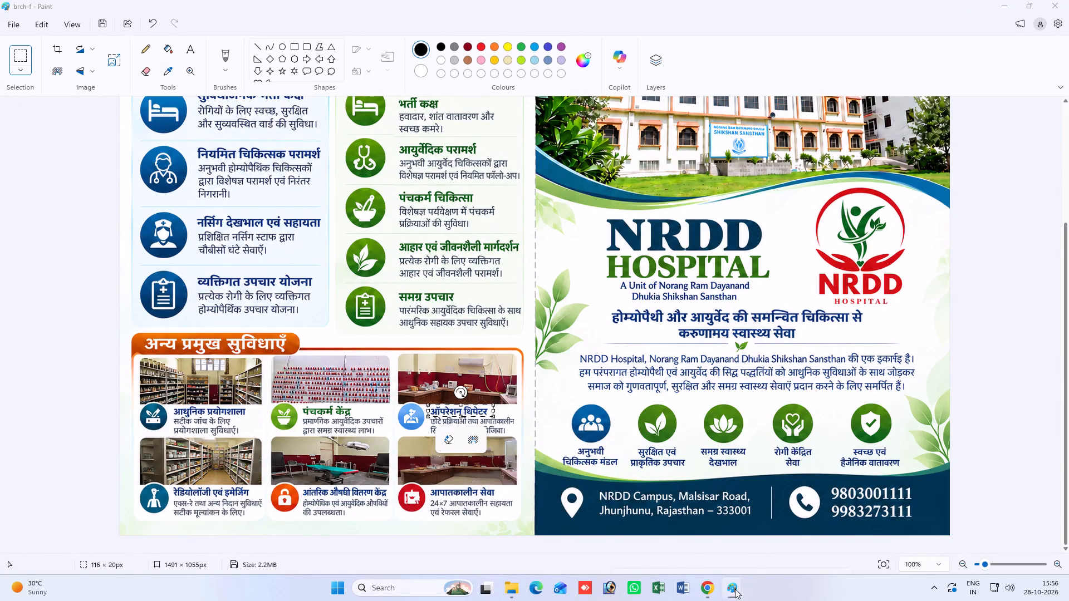
click(752, 530)
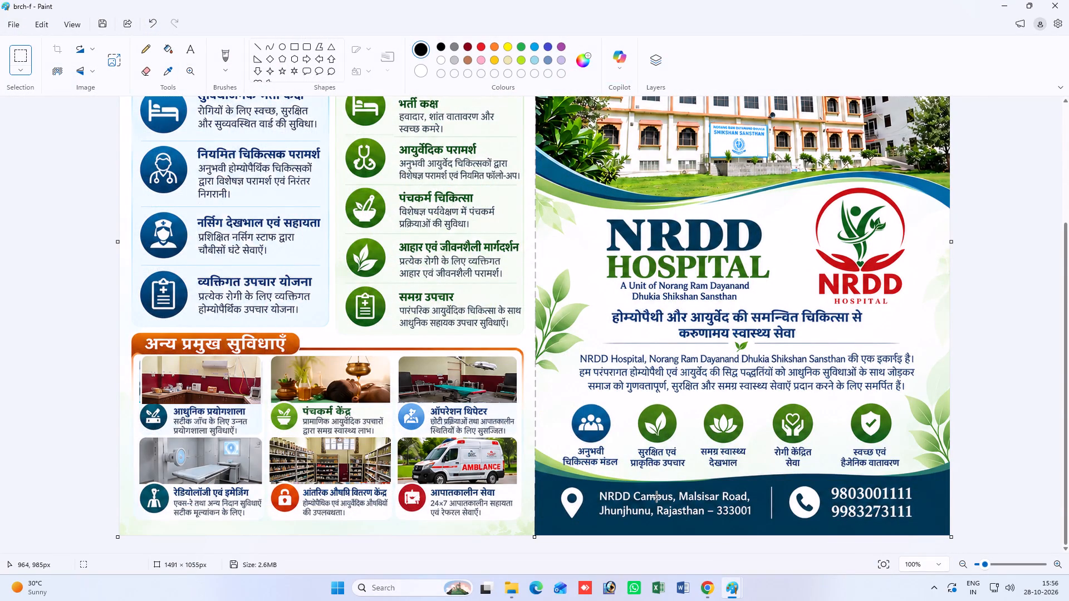
key(ctrl+v)
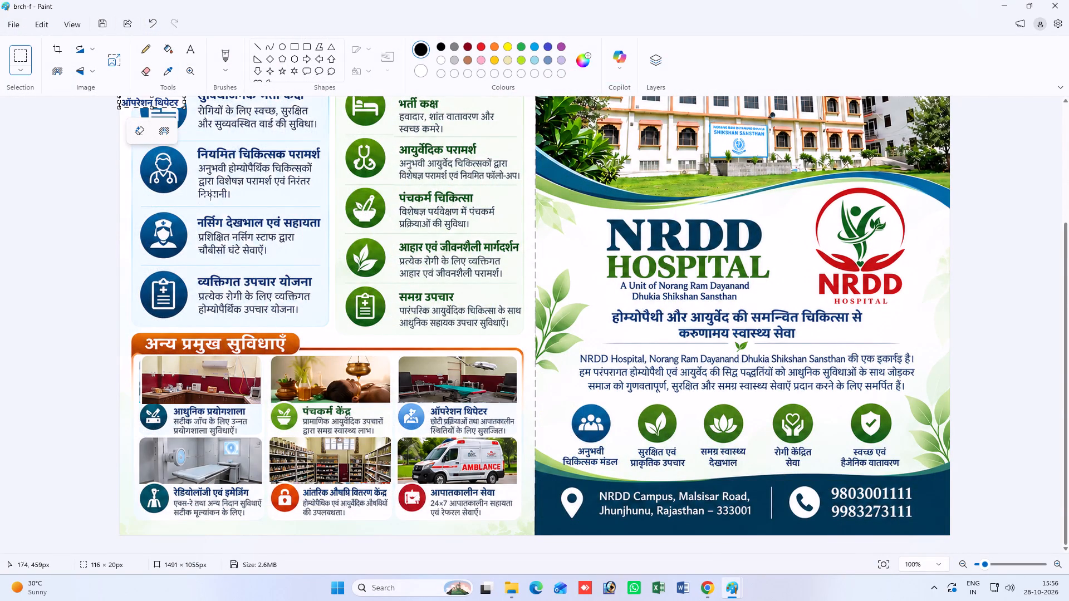
drag(170, 99, 484, 415)
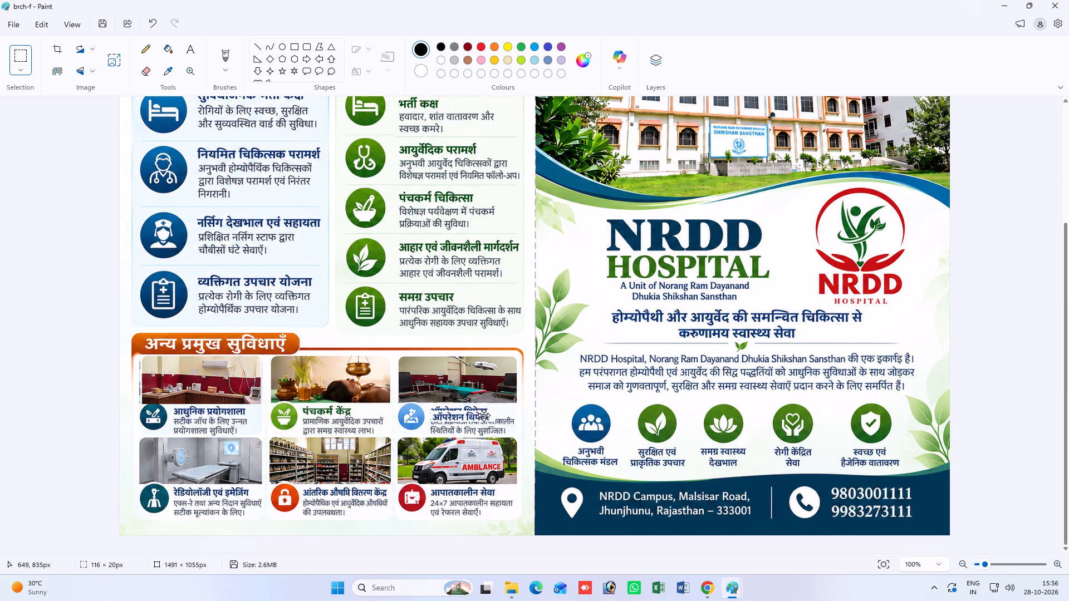
drag(484, 415, 480, 407)
click(521, 411)
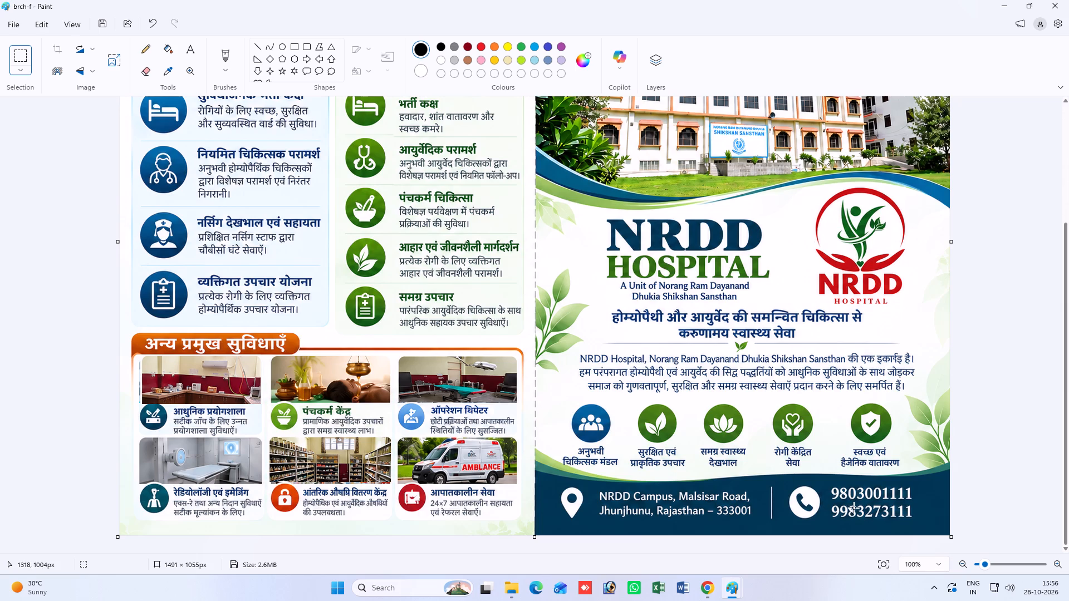
Move the stray इ letter, about 9 × 17 px, left over the malformed letter so the word reads इकाई in the hospital description.
drag(984, 564, 995, 572)
drag(747, 548, 1068, 563)
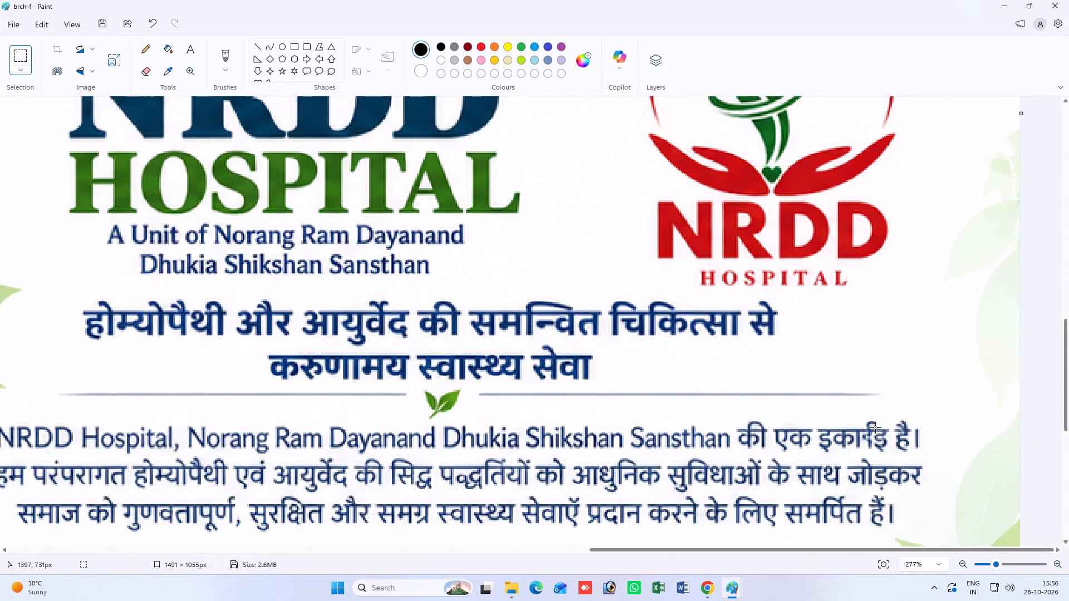
drag(875, 427, 890, 455)
drag(890, 455, 890, 454)
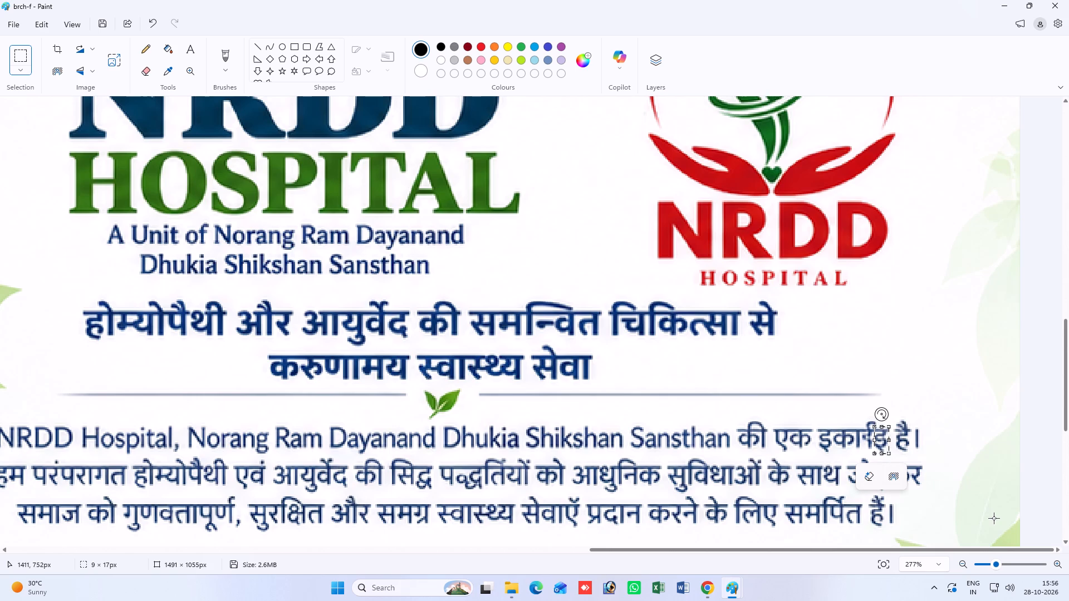
key(Left)
key(Left)
key(Left)
key(Left)
key(Left)
key(Left)
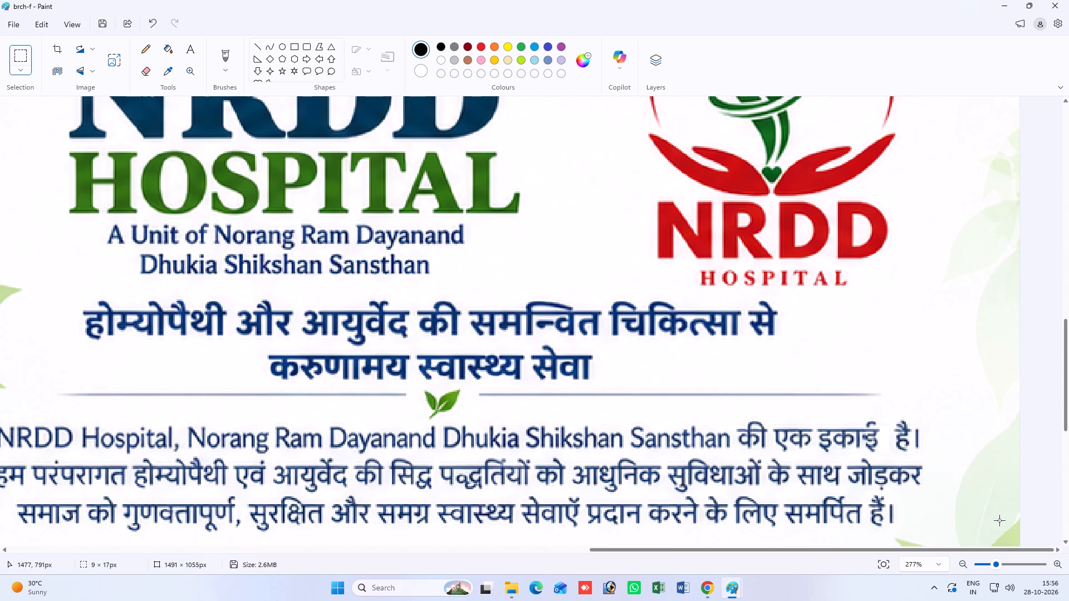
key(Left)
key(Left)
key(Left)
key(Left)
key(Right)
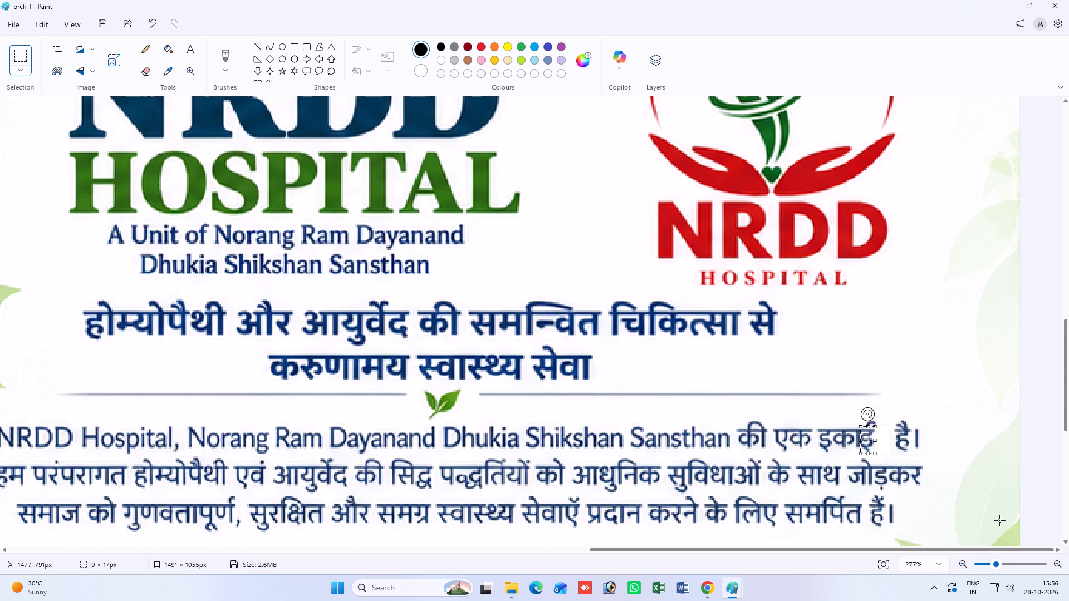
click(928, 405)
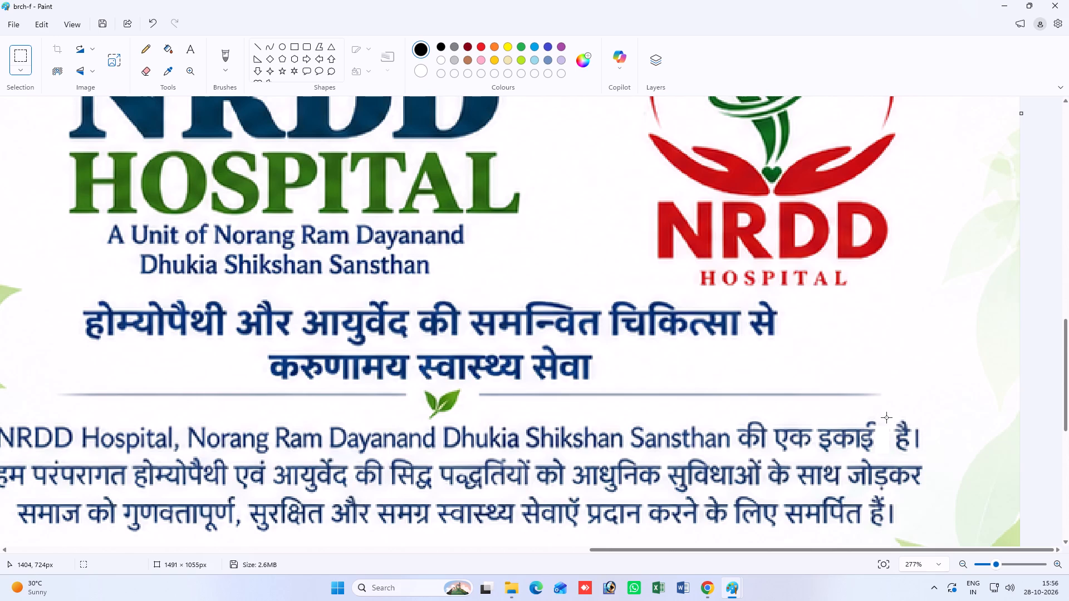
Shift the word है। with its full stop, about 27 × 24 px, left to close the gap after इकाई.
drag(886, 417, 928, 454)
key(Left)
key(Left)
key(Left)
key(Left)
key(Left)
key(Left)
key(Left)
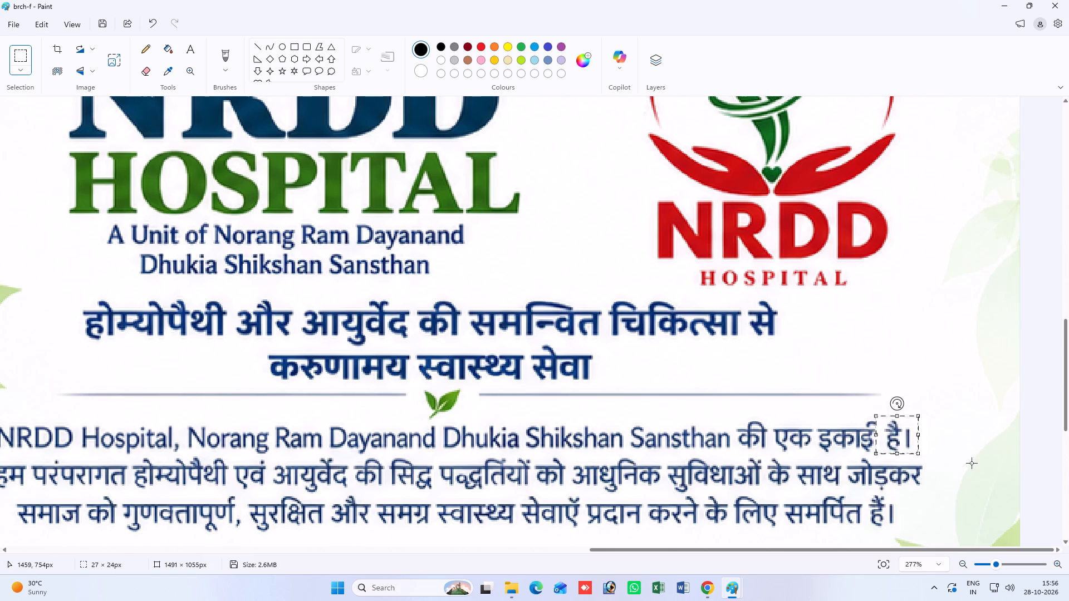
click(957, 426)
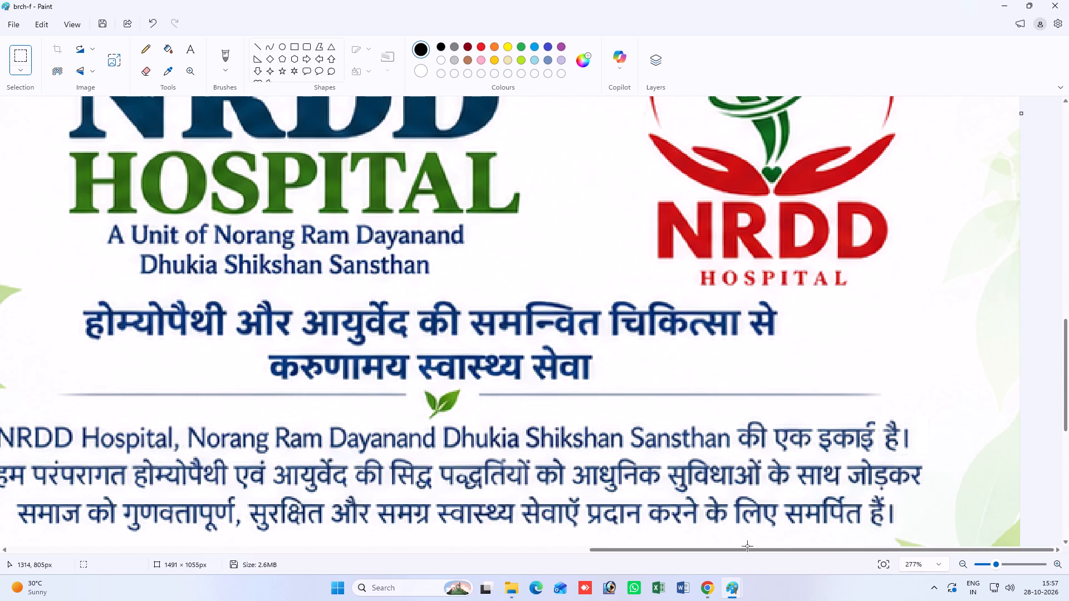
Examine the brochure's overall layout, including the hospital description and the अन्य प्रमुख सुविधाएँ section.
drag(747, 549, 680, 549)
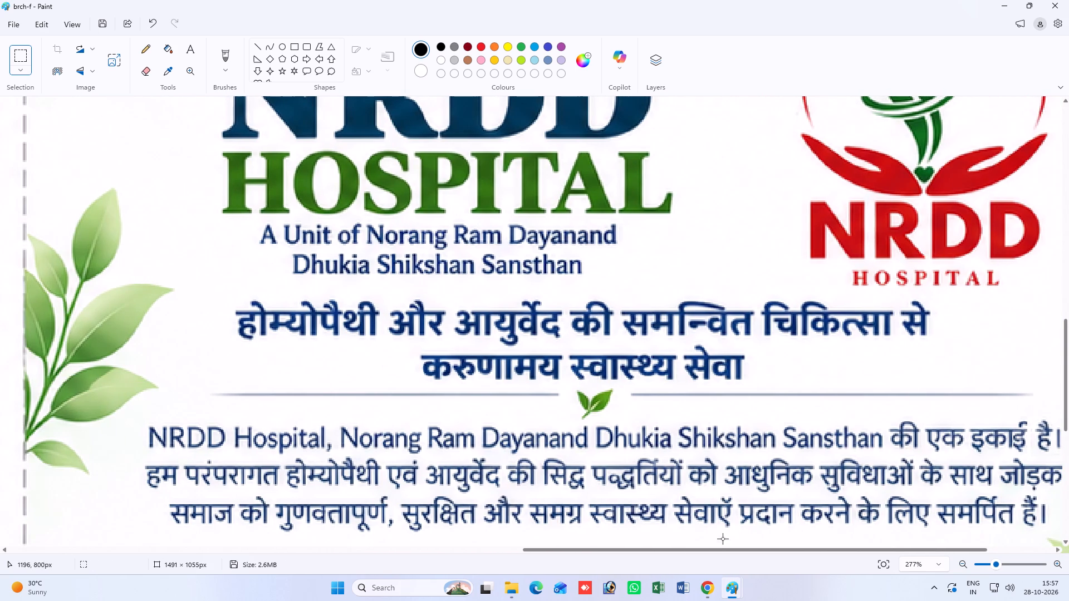
click(959, 564)
click(959, 564)
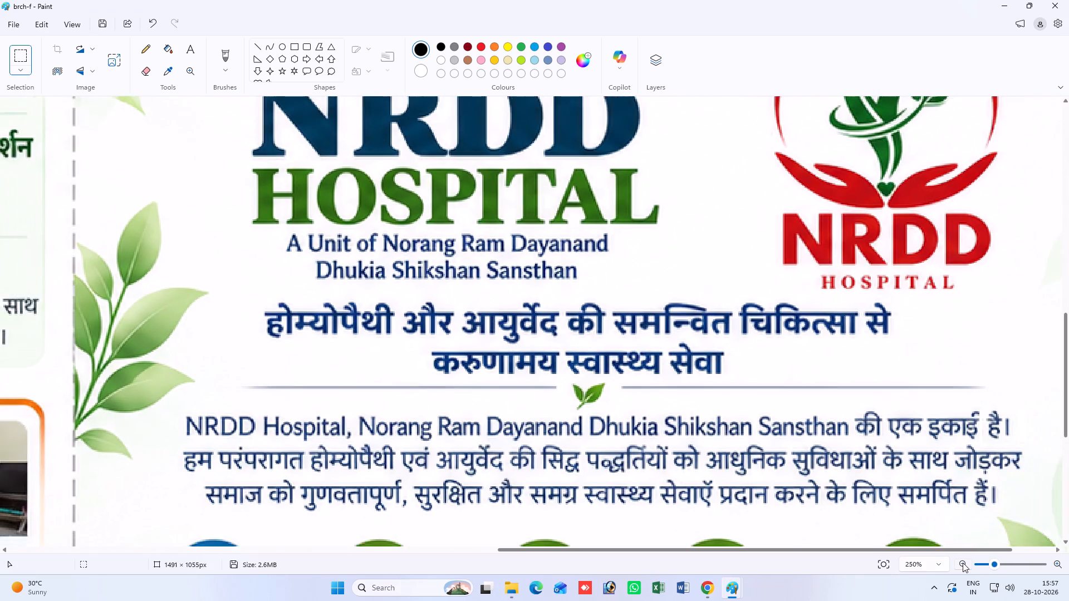
triple_click(963, 563)
triple_click(963, 563)
triple_click(963, 563)
triple_click(963, 563)
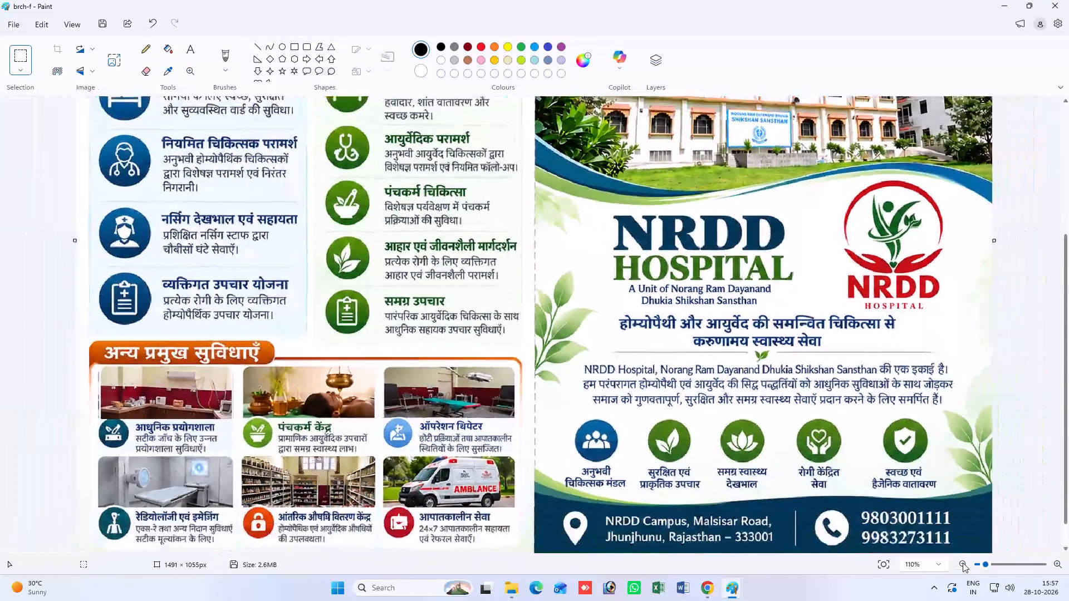
click(963, 563)
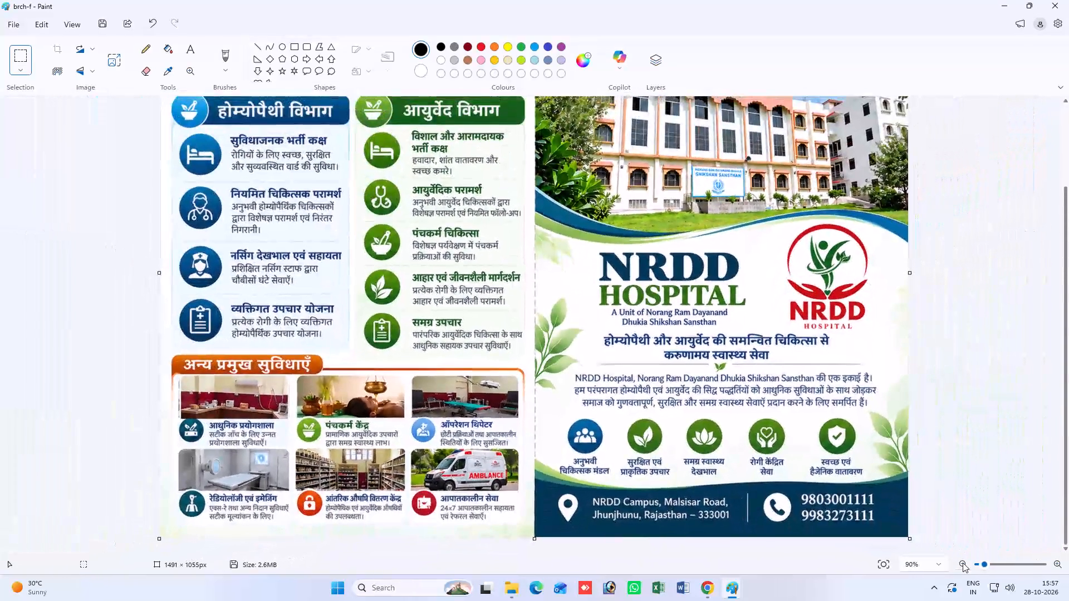
click(963, 563)
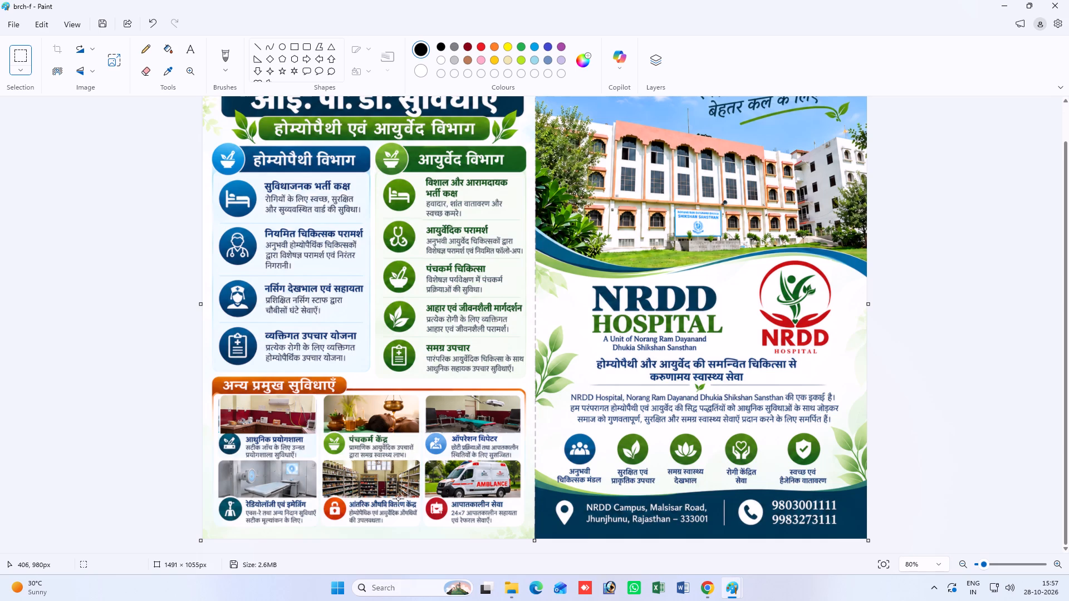
Delete the radiology room photo above रेडियोलॉजी एवं इमेजिंग, using a selection of about 223 × 84 px.
drag(985, 561, 1000, 564)
drag(623, 549, 492, 549)
scroll(482, 500, down, 13)
drag(463, 551, 467, 551)
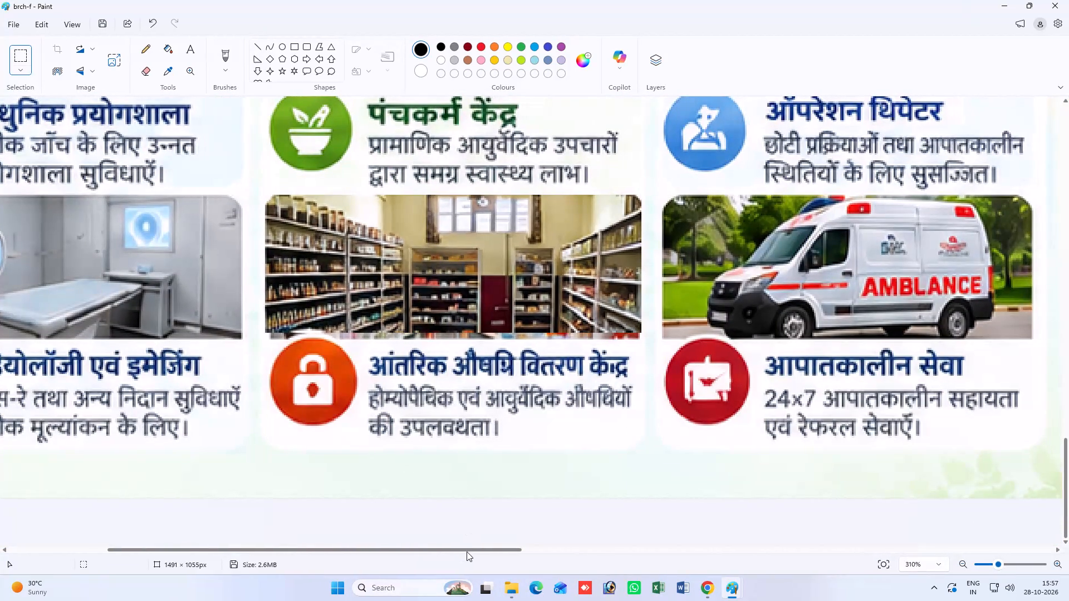
drag(467, 551, 384, 537)
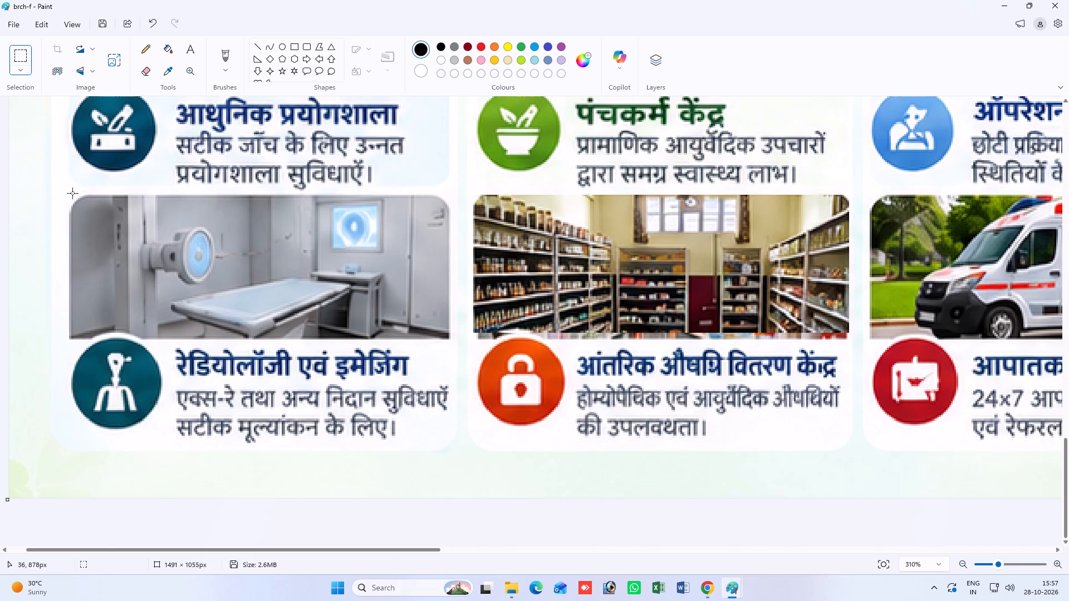
drag(67, 194, 439, 334)
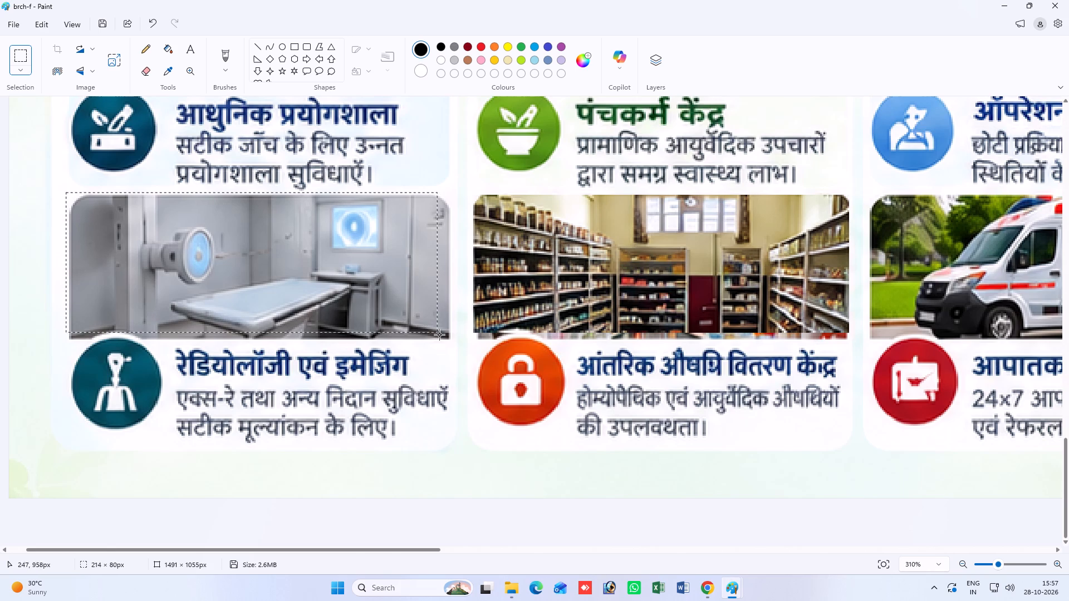
drag(439, 334, 447, 338)
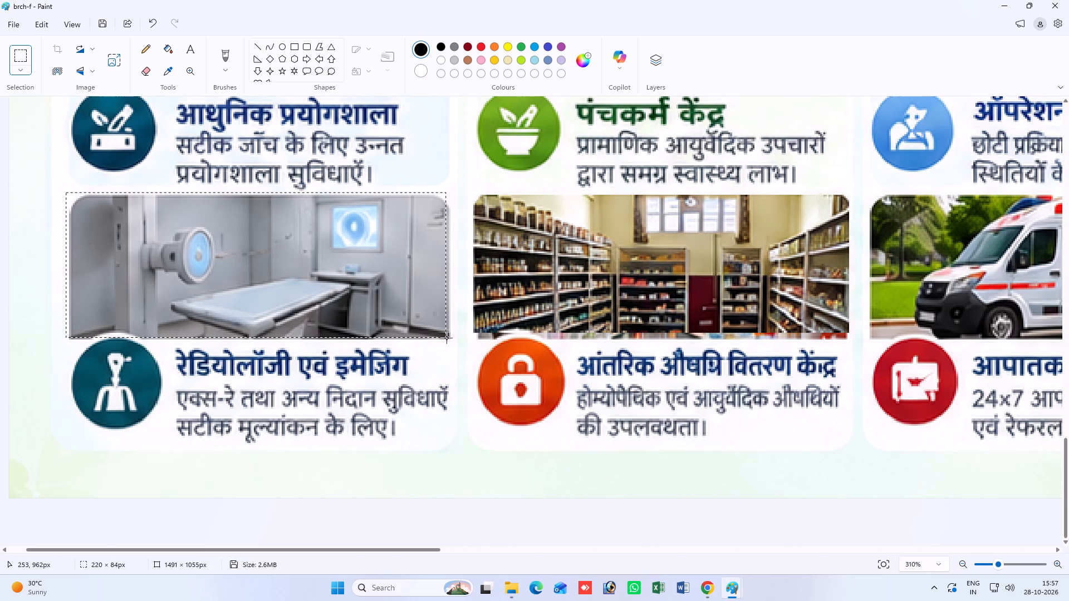
drag(447, 338, 452, 338)
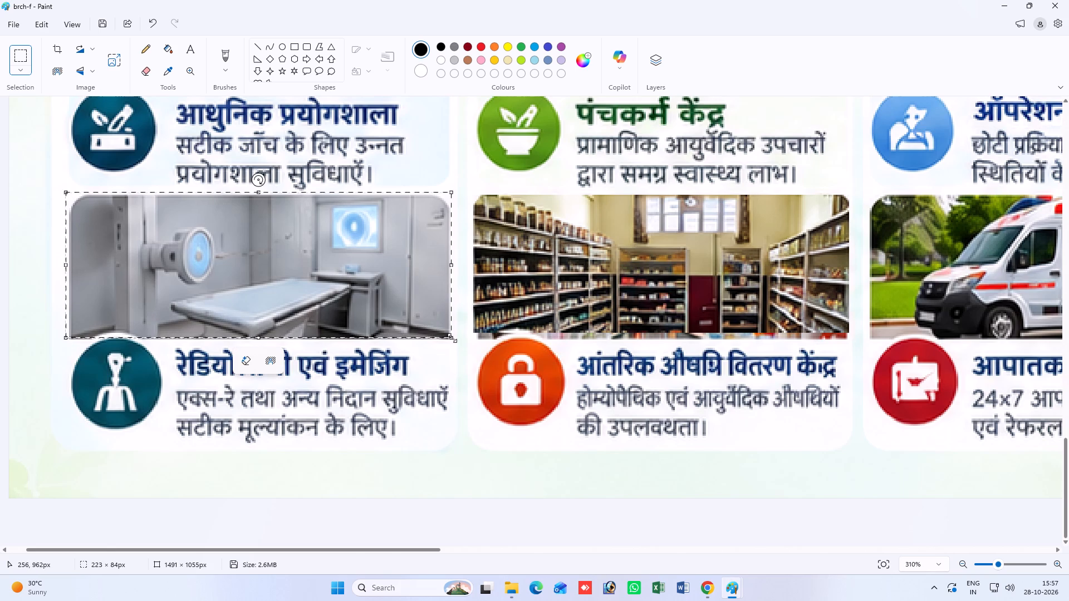
key(Delete)
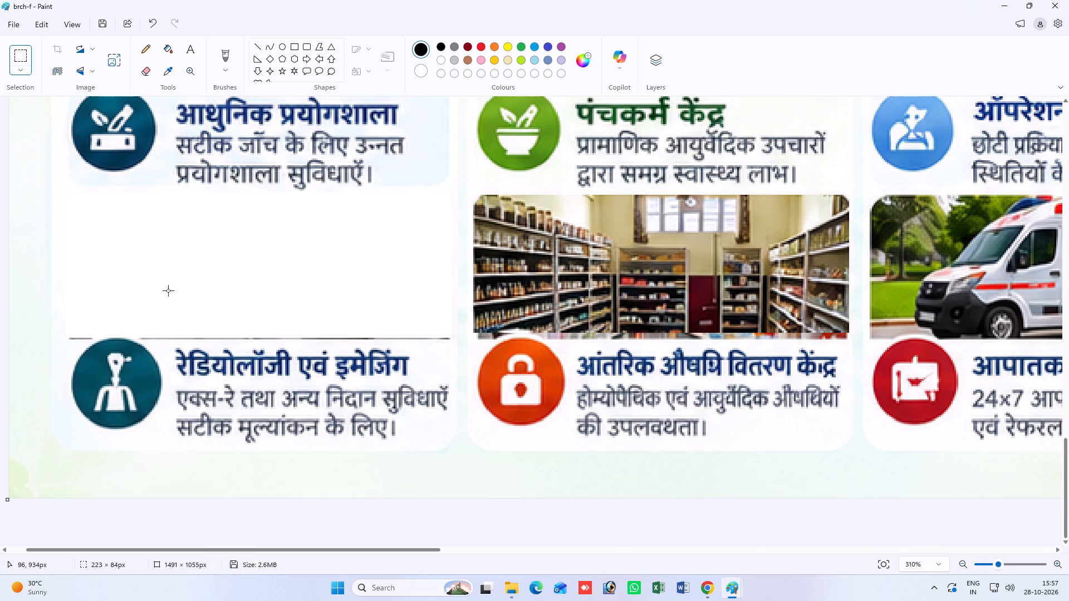
Erase the thin leftover strip of the radiology photo's lower edge above the रेडियोलॉजी एवं इमेजिंग icon and heading.
drag(69, 331, 89, 343)
drag(89, 343, 94, 339)
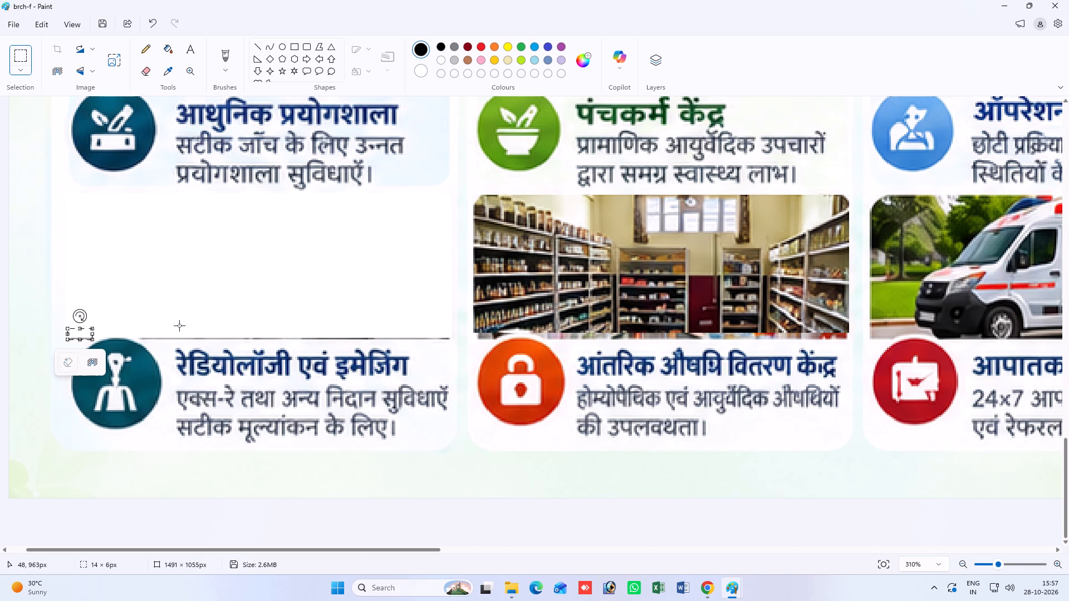
key(Delete)
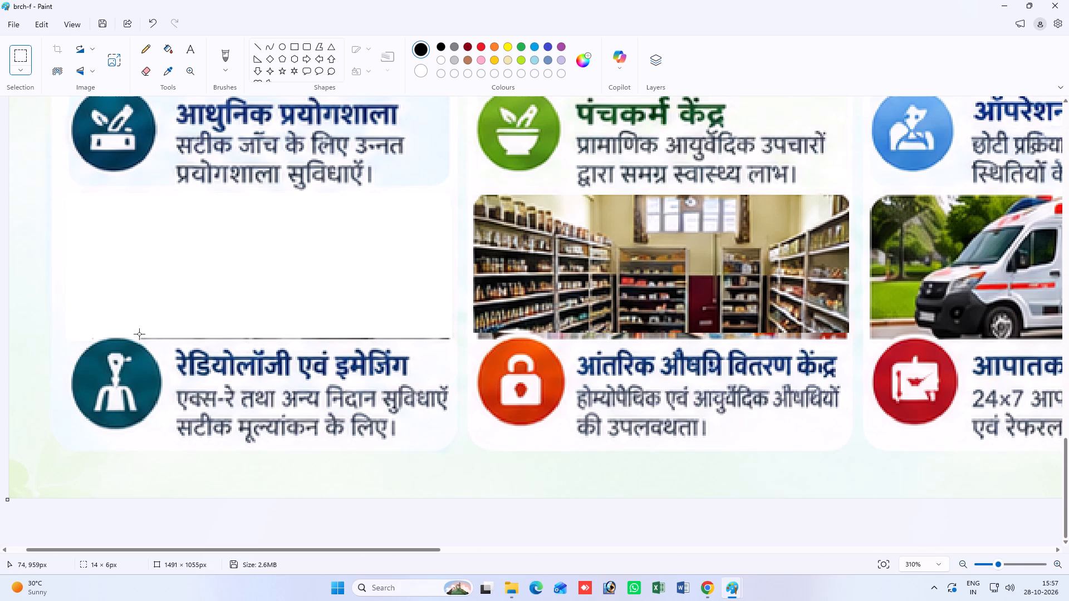
drag(139, 334, 453, 344)
key(Delete)
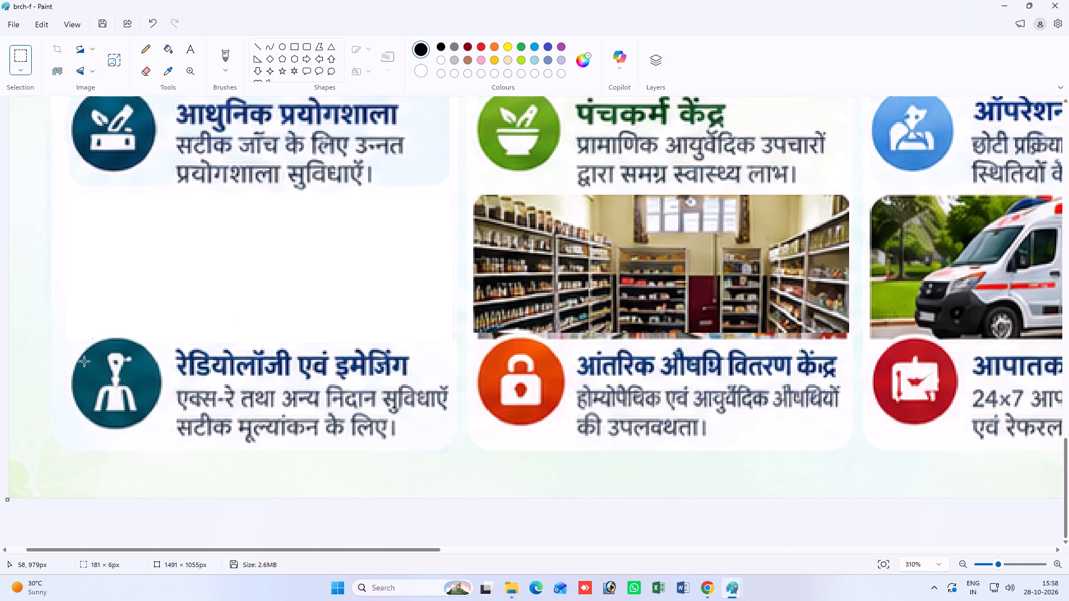
Move the रेडियोलॉजी एवं इमेजिंग icon and text block, about 223 × 65 px, straight up into the cleared photo space.
drag(67, 333, 385, 440)
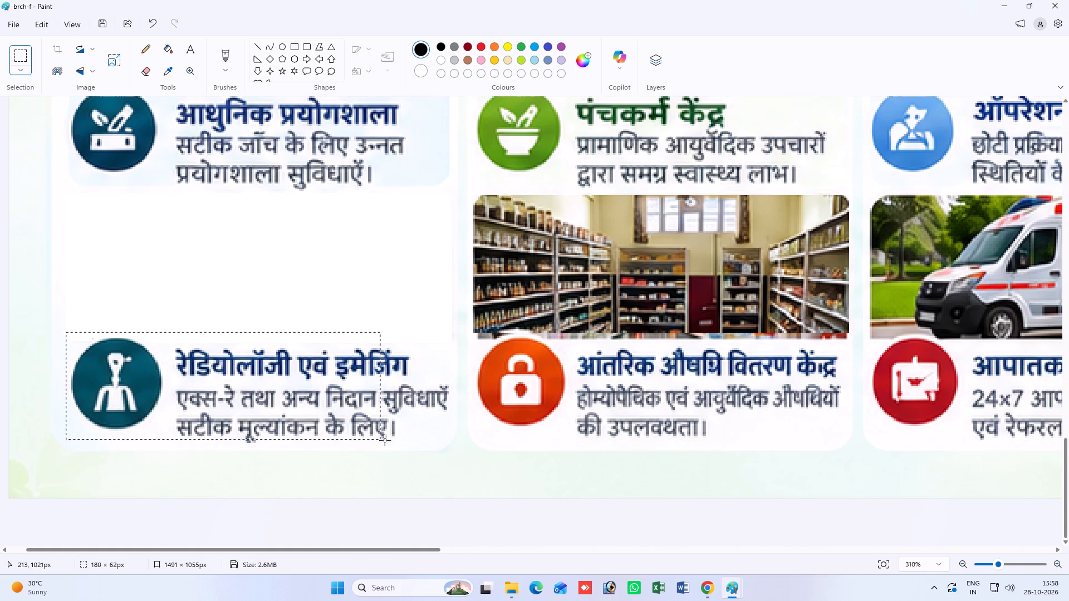
drag(385, 440, 452, 445)
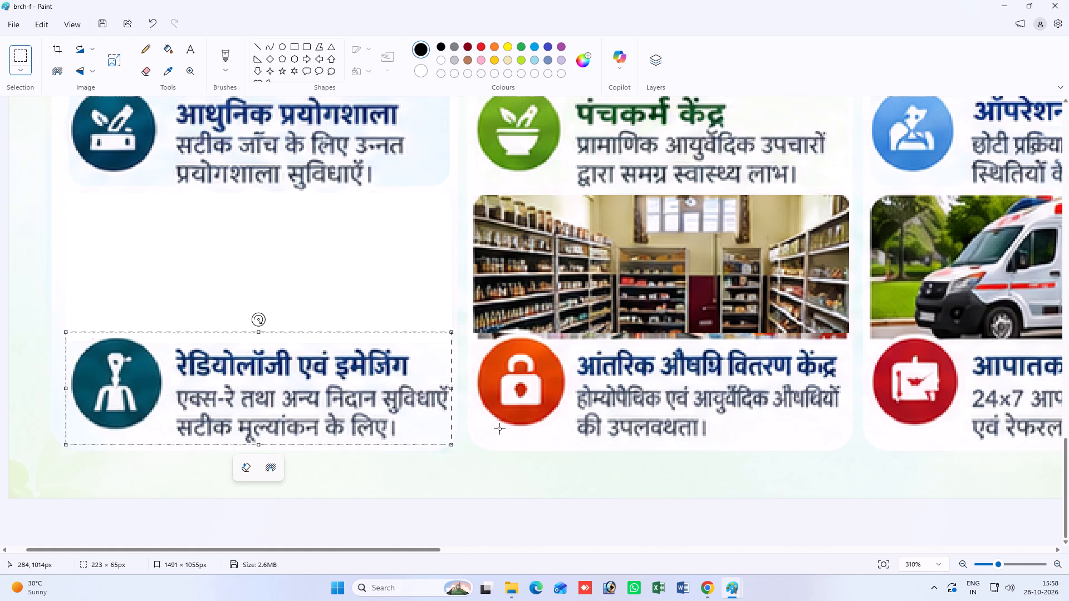
key(Up)
key(Up)
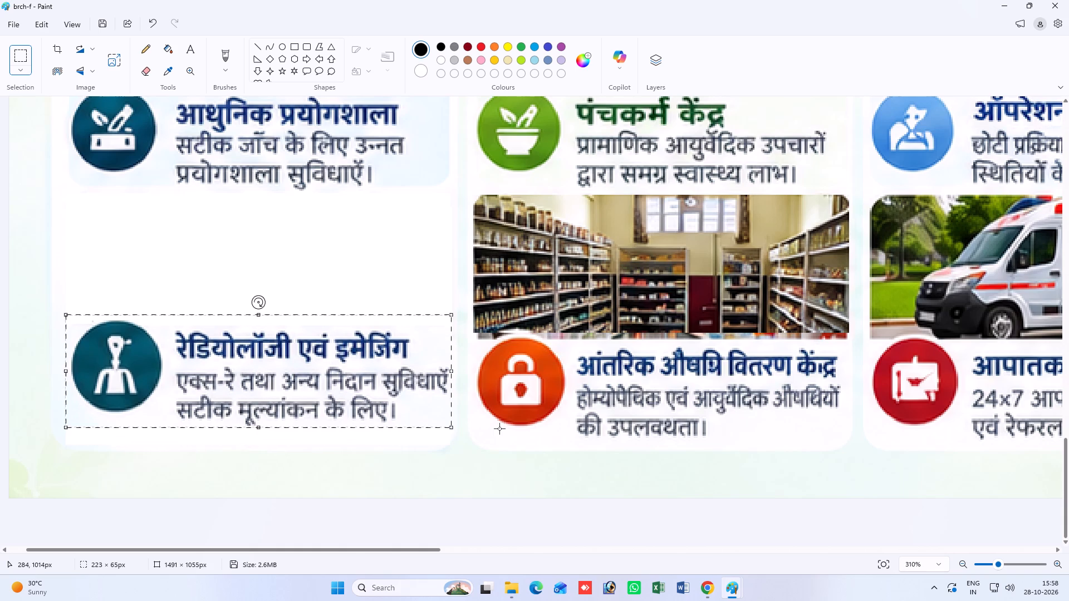
key(Up)
key(Up)
key(Up)
key(Up)
key(Up)
key(Up)
key(Up)
key(Up)
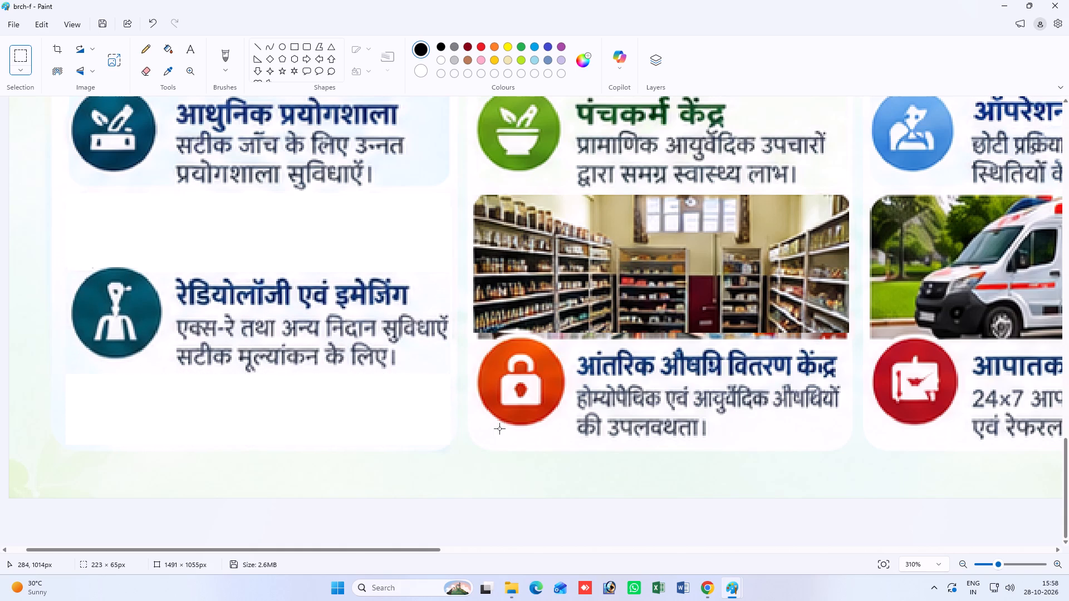
key(Up)
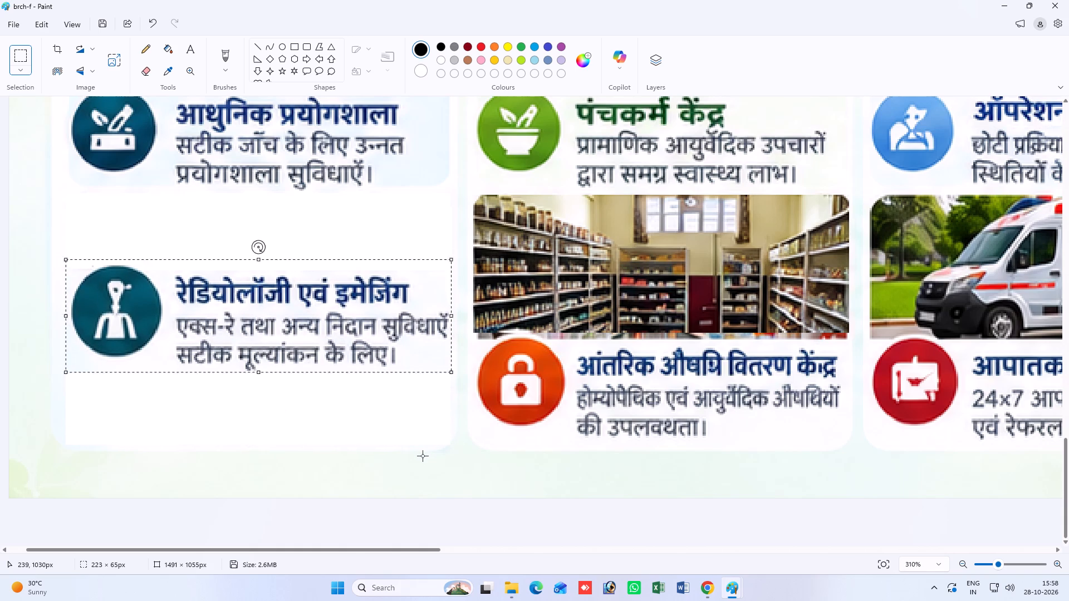
key(Up)
key(Up)
key(Up)
key(Up)
key(Up)
key(Up)
key(Up)
key(Up)
key(Up)
click(397, 431)
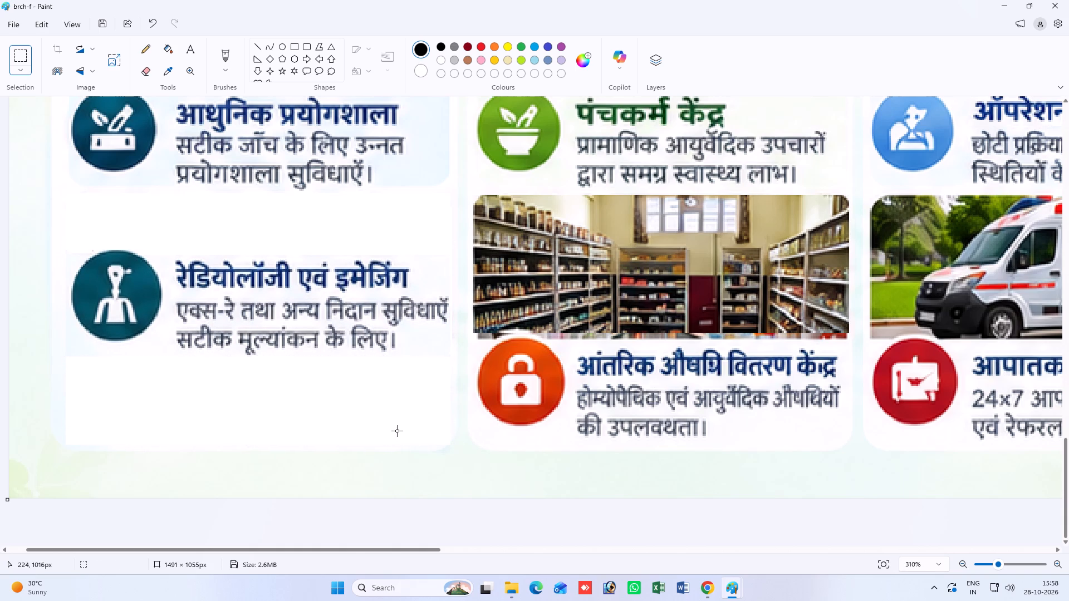
Delete the ambulance photo above आपातकालीन सेवा, using a selection of about 218 × 85 px.
drag(412, 548, 518, 560)
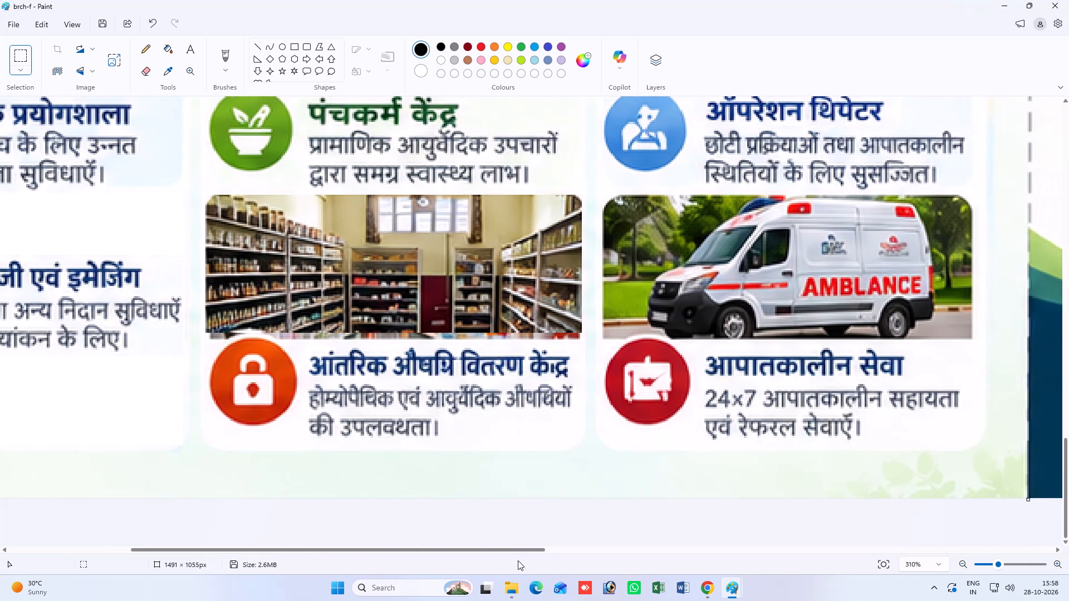
drag(518, 560, 544, 565)
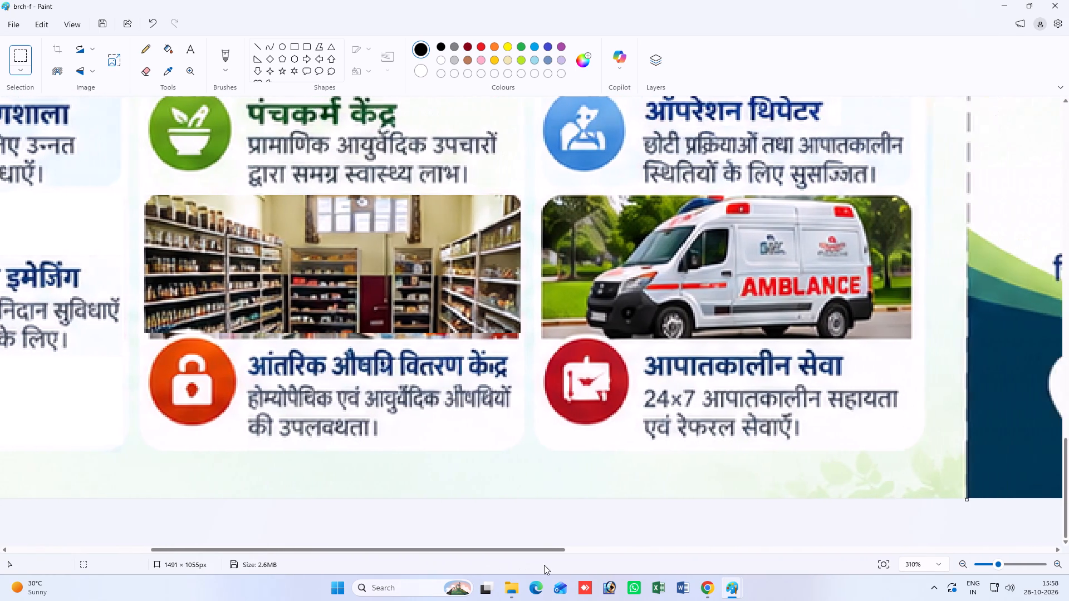
drag(544, 565, 553, 565)
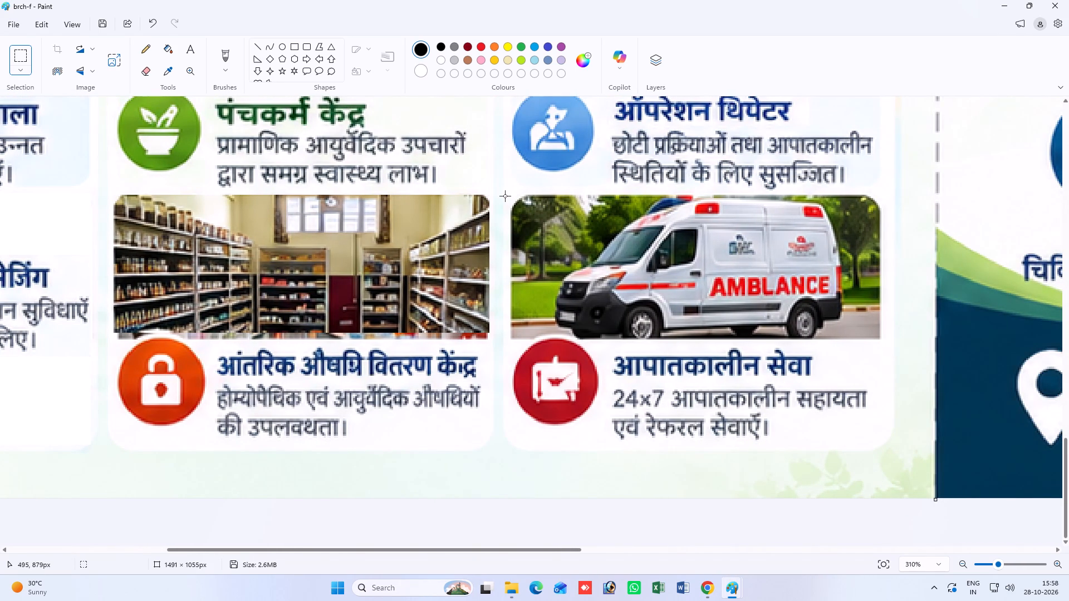
drag(509, 193, 610, 309)
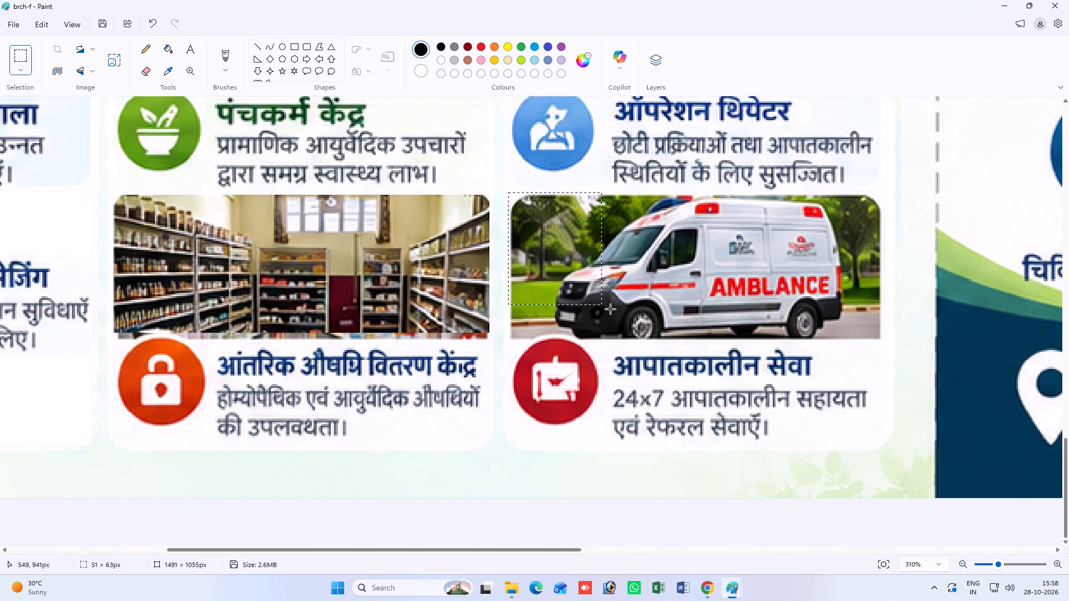
drag(610, 309, 874, 341)
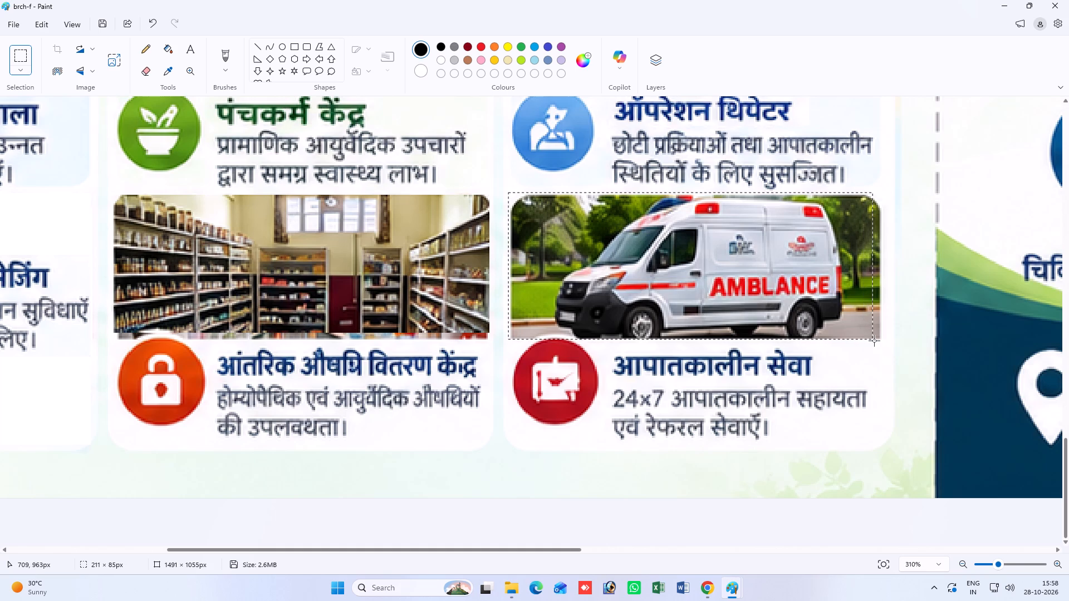
drag(874, 341, 885, 341)
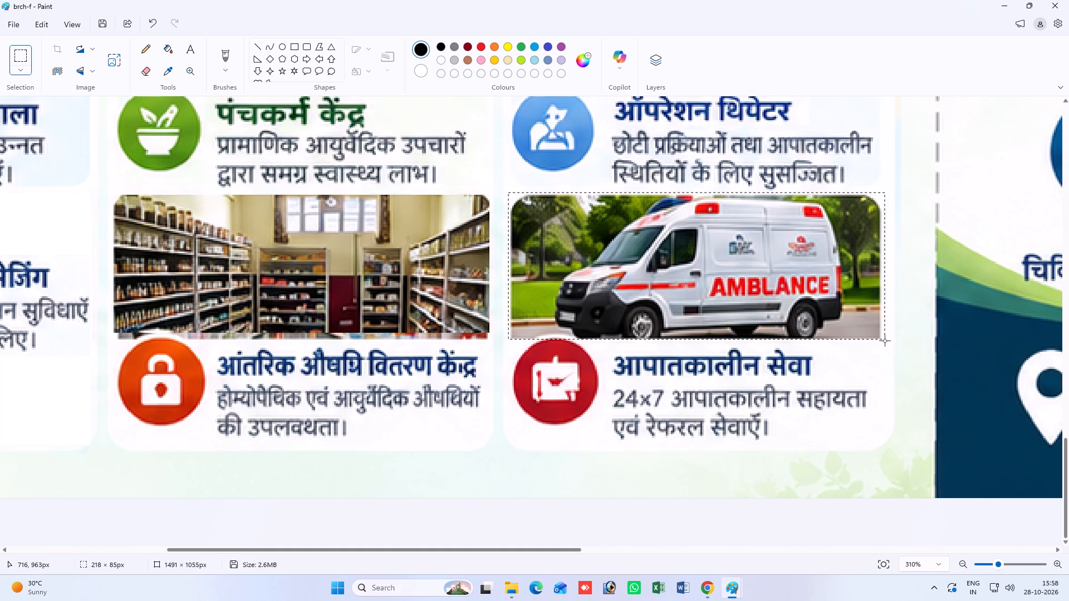
key(Delete)
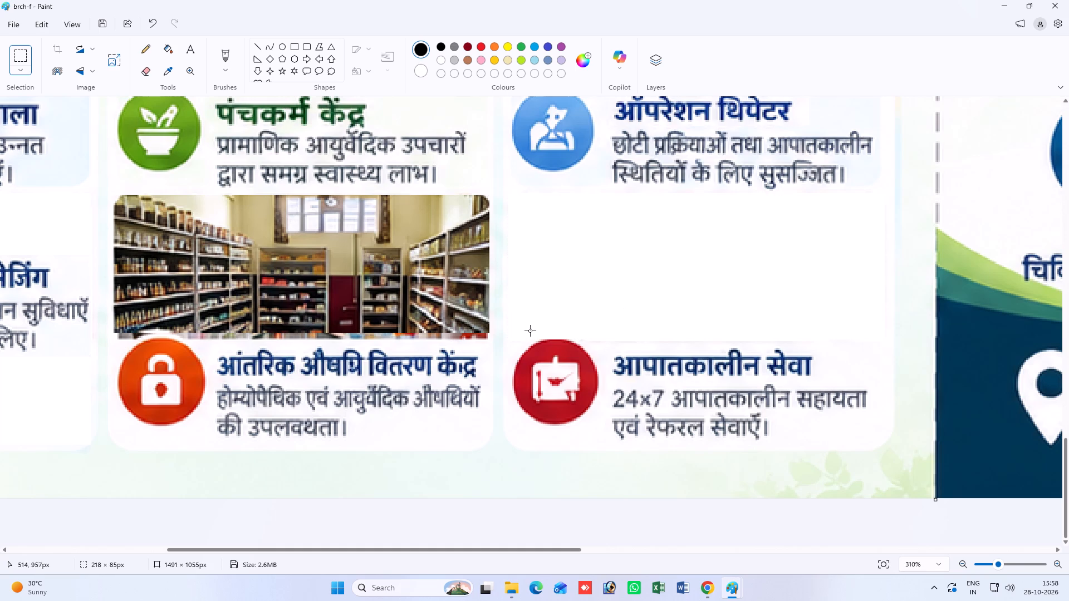
Move the आपातकालीन सेवा icon and text block, about 211 × 64 px, straight up into the cleared photo space.
drag(509, 337, 607, 430)
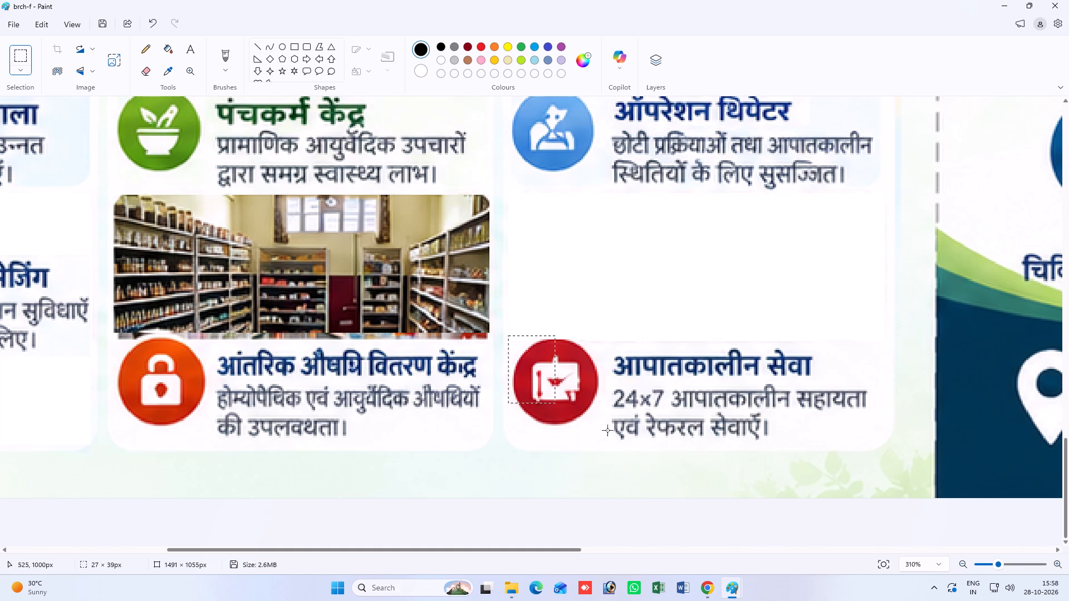
drag(607, 430, 873, 447)
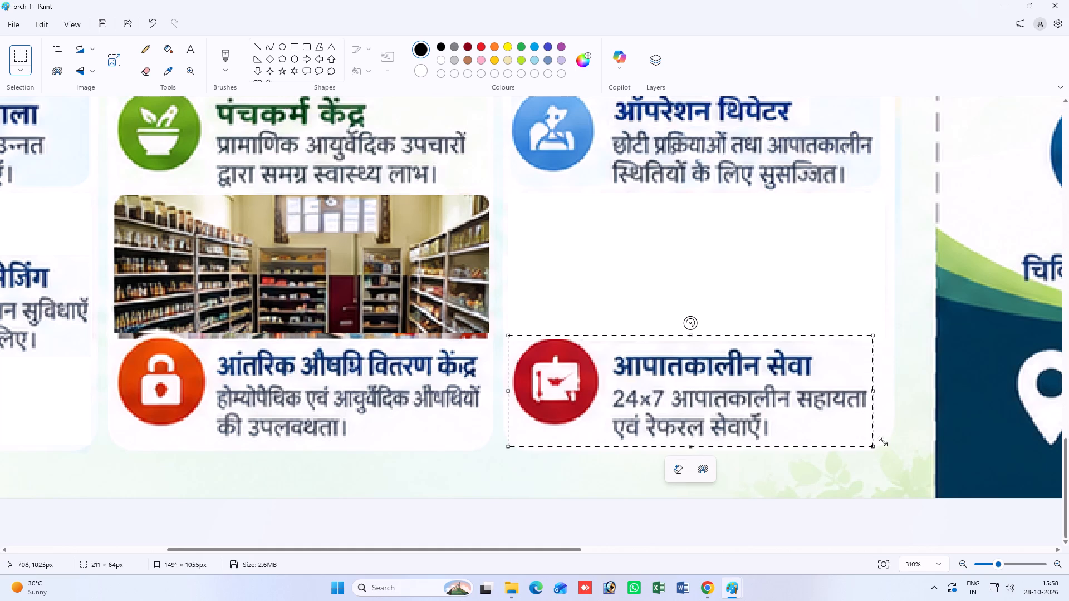
key(Up)
key(Up)
key(Up)
key(Up)
key(Up)
key(Up)
key(Up)
key(Up)
key(Up)
key(Up)
key(Up)
key(Up)
key(Up)
key(Up)
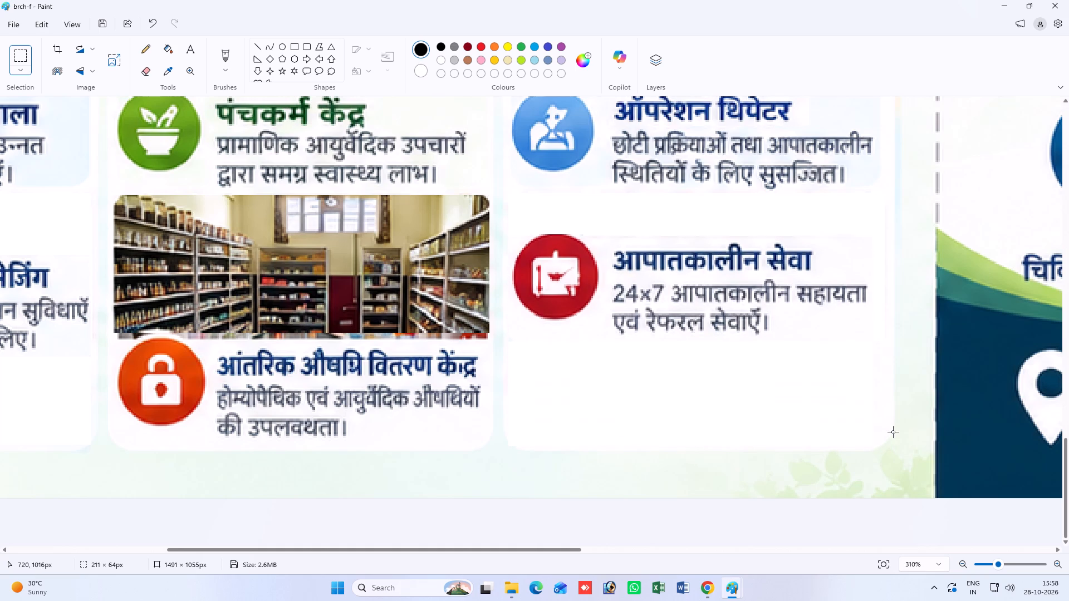
key(Down)
key(Down)
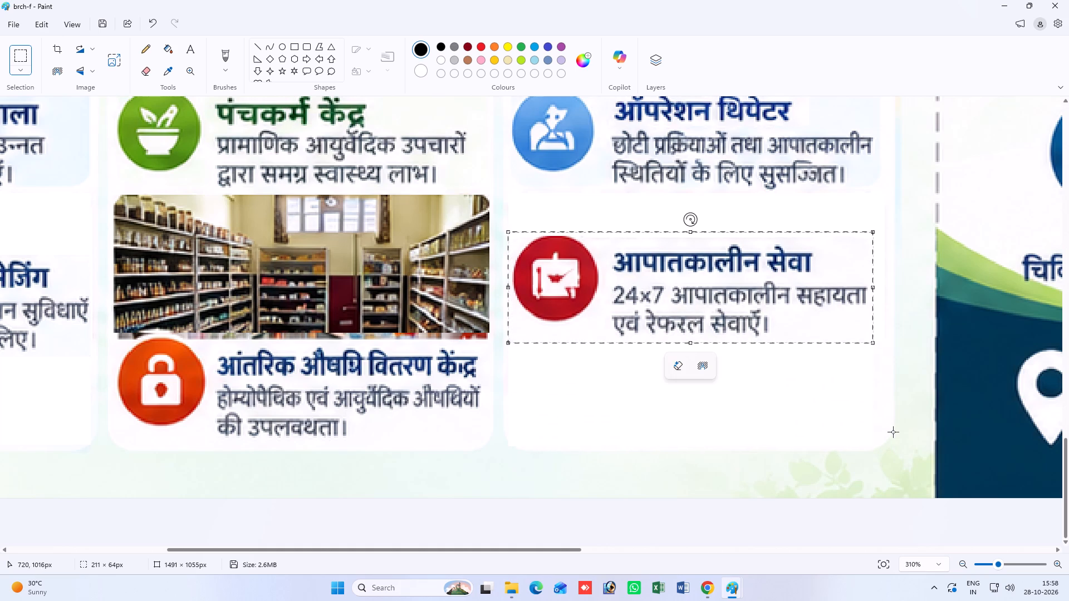
key(Down)
key(Down)
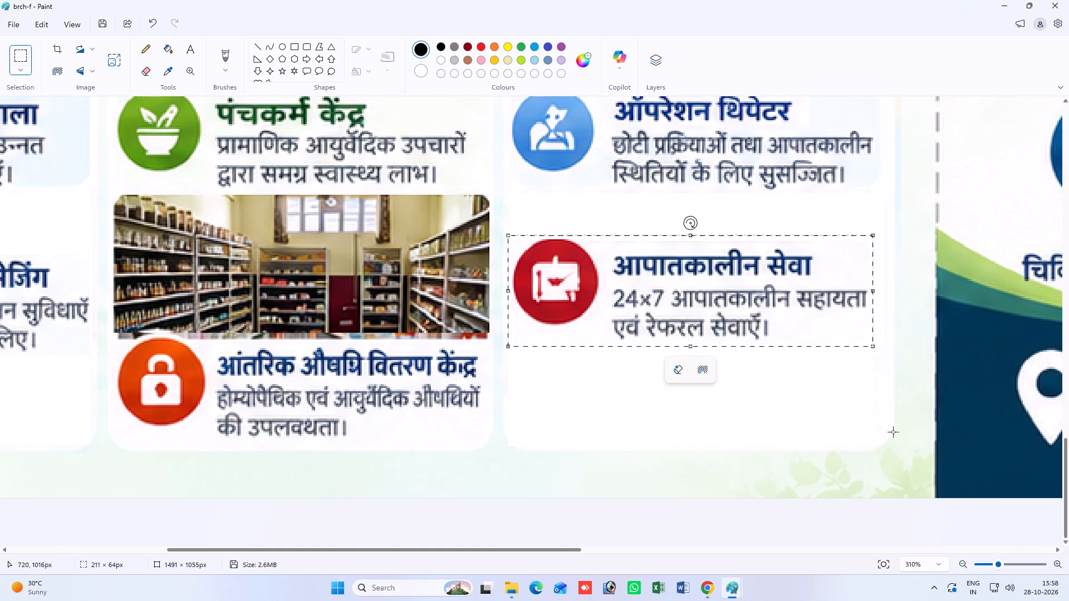
click(884, 426)
Examine the brochure's overall layout, including the rearranged अन्य प्रमुख सुविधाएँ section.
triple_click(959, 563)
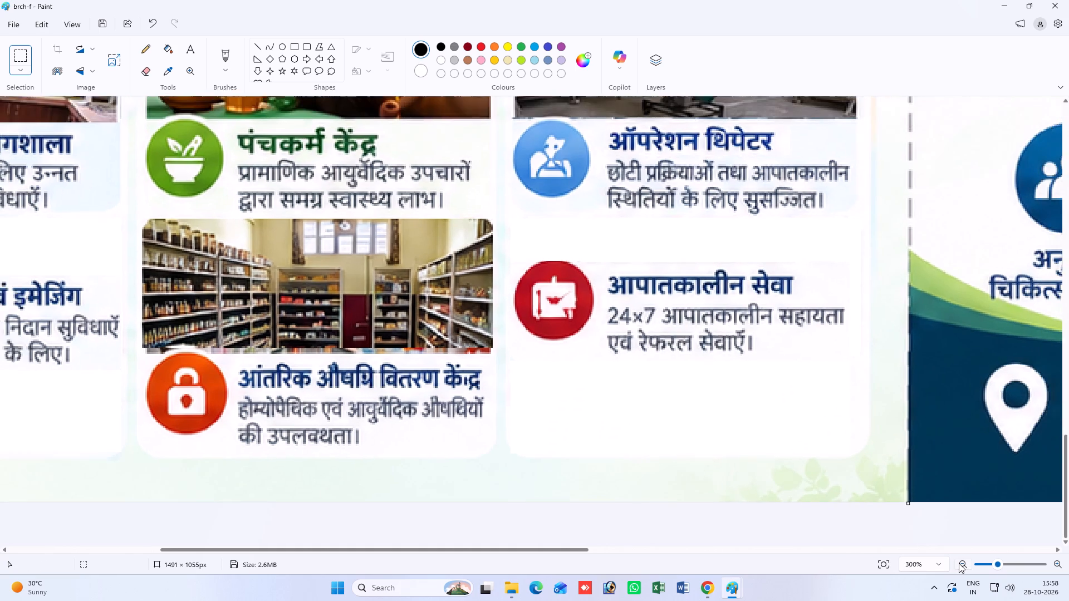
triple_click(959, 563)
triple_click(959, 563)
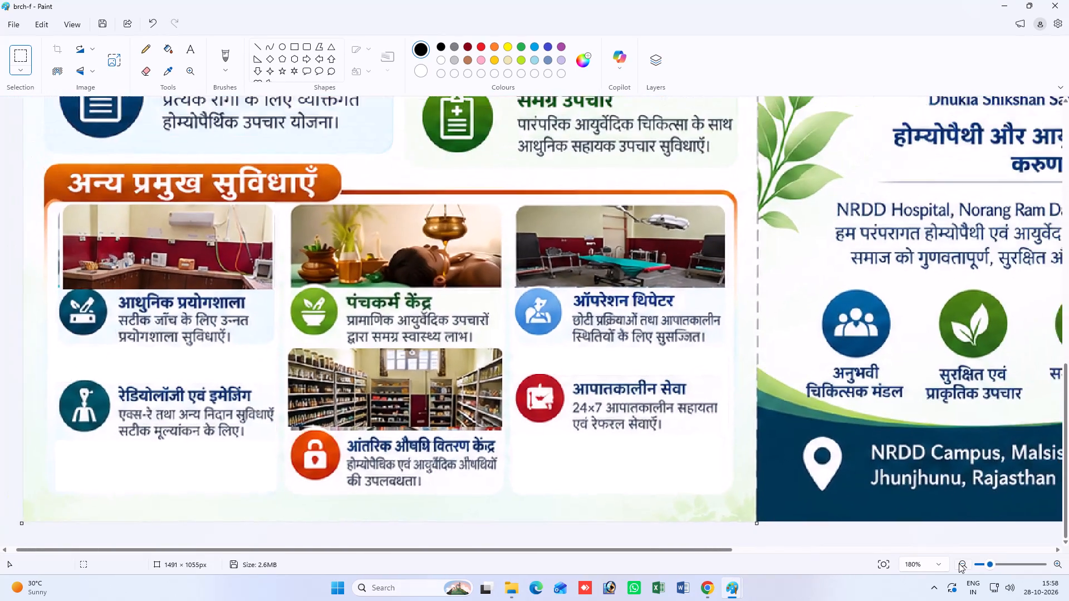
click(959, 563)
double_click(959, 563)
double_click(959, 563)
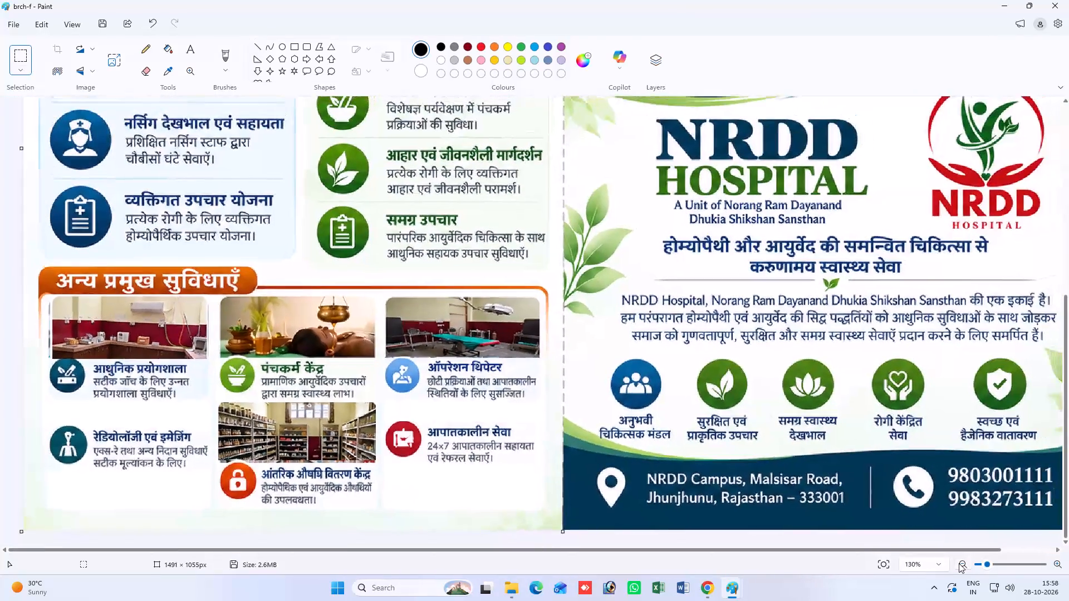
click(959, 563)
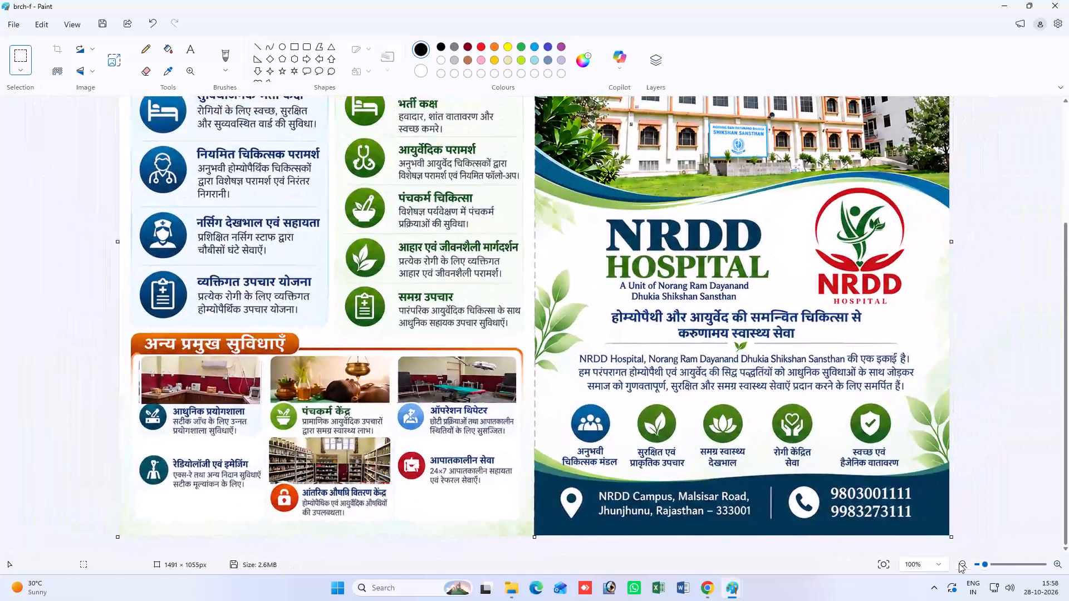
Delete the आंतरिक औषधि वितरण केंद्र heading and description beside the orange lock icon, using a selection of about 156 × 54 px.
triple_click(1055, 565)
double_click(1055, 565)
scroll(416, 465, down, 4)
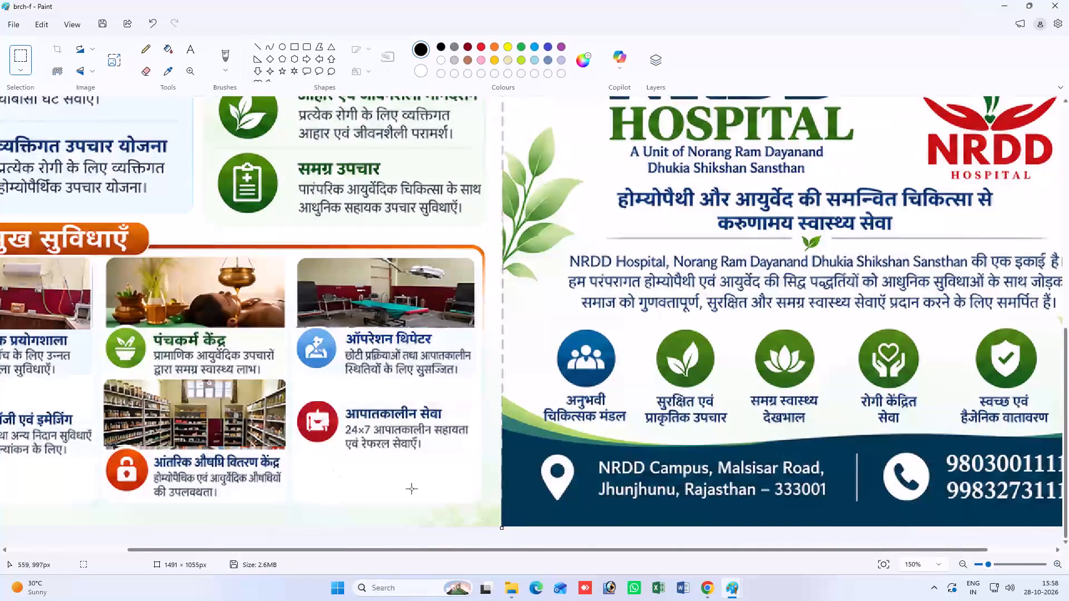
double_click(1056, 565)
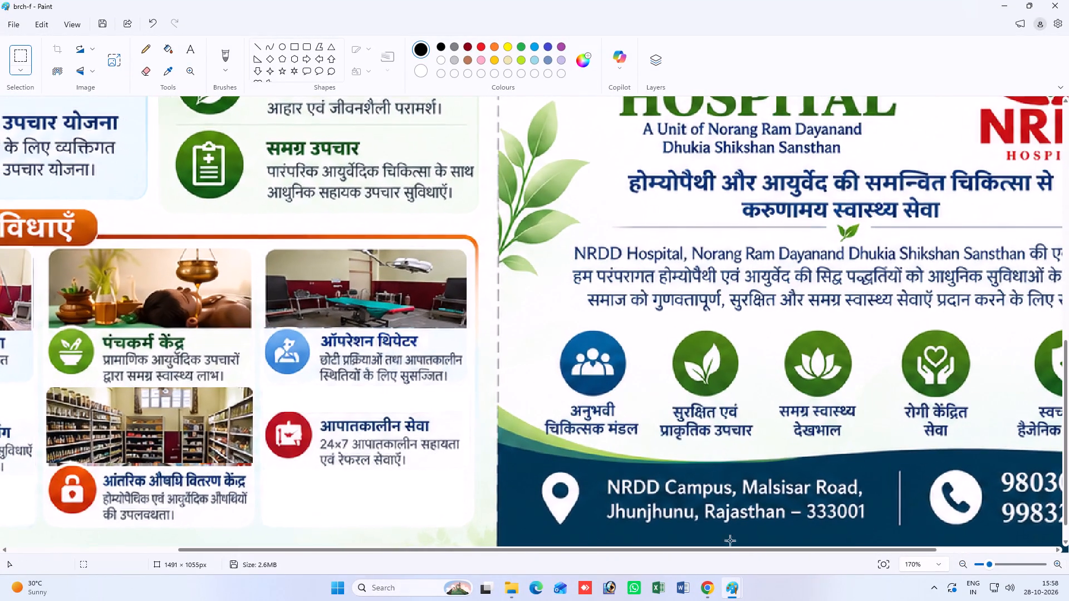
drag(415, 549, 316, 545)
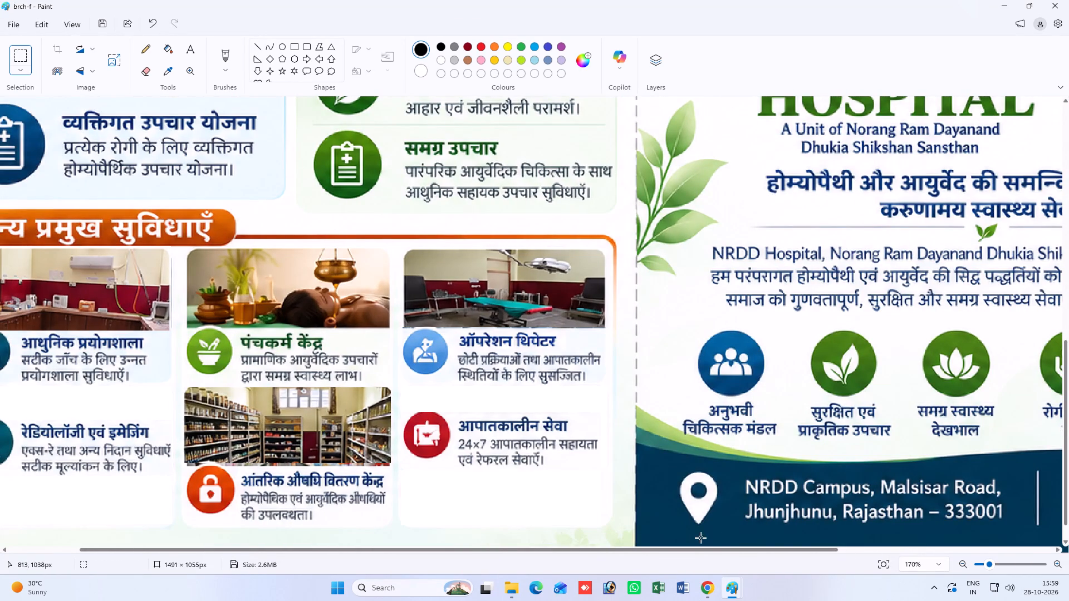
triple_click(1060, 564)
double_click(1060, 564)
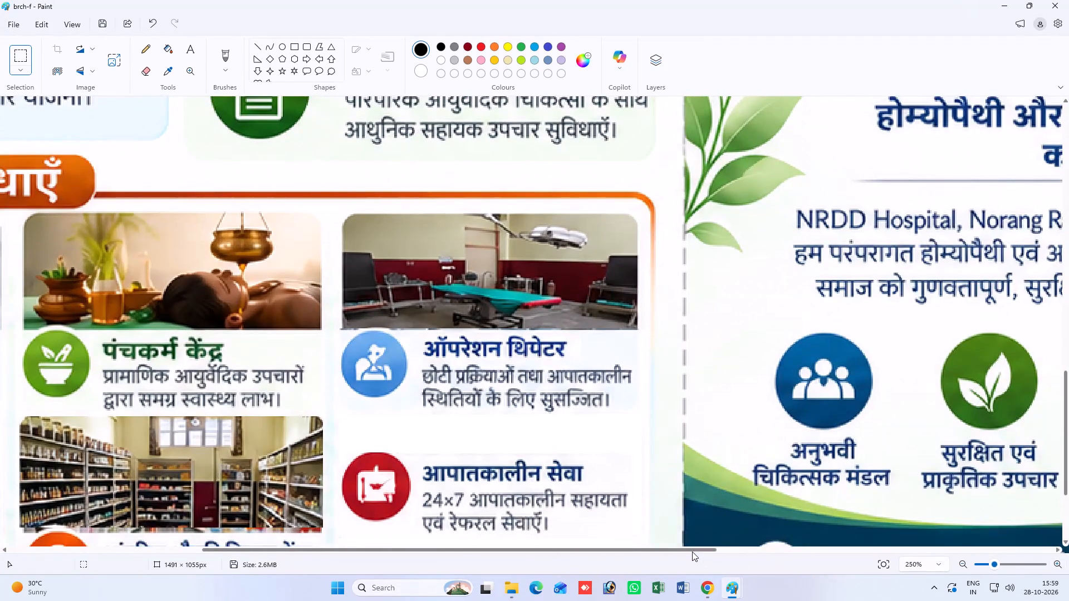
drag(692, 551, 596, 551)
scroll(524, 466, down, 3)
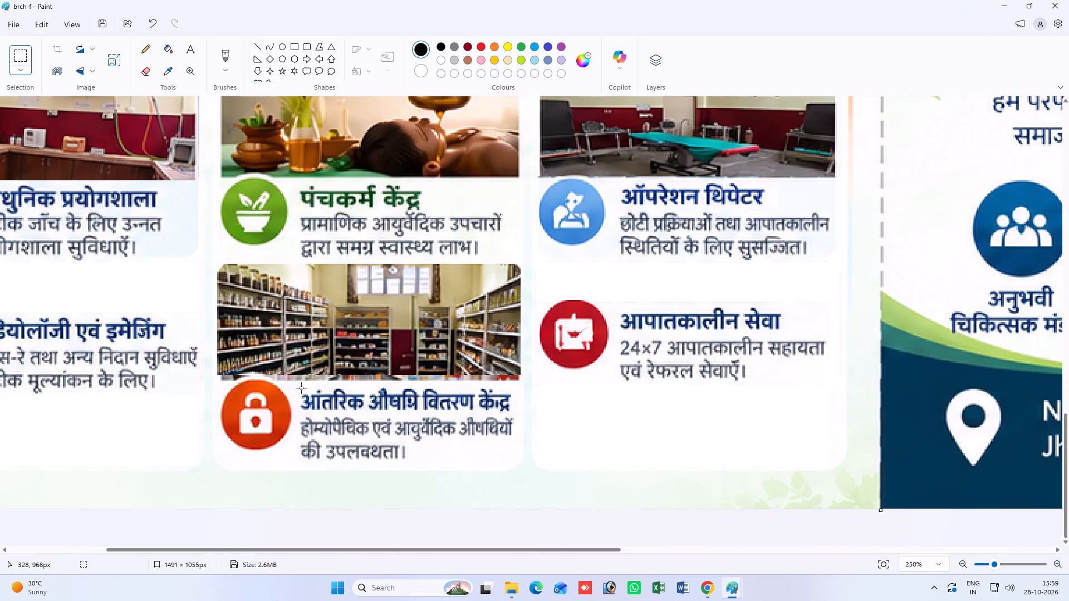
drag(298, 388, 506, 463)
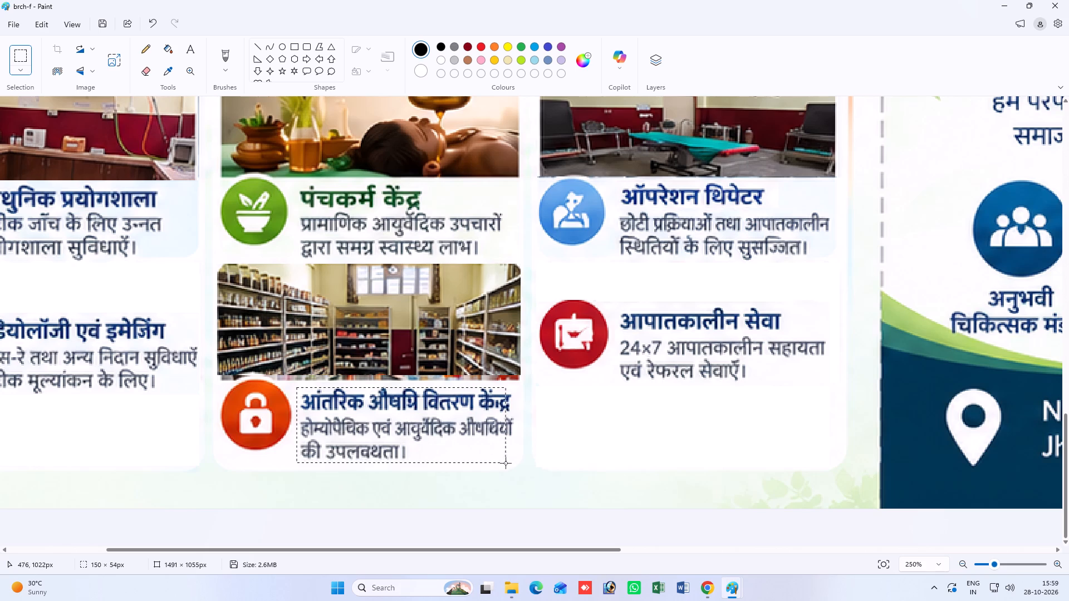
drag(506, 463, 515, 464)
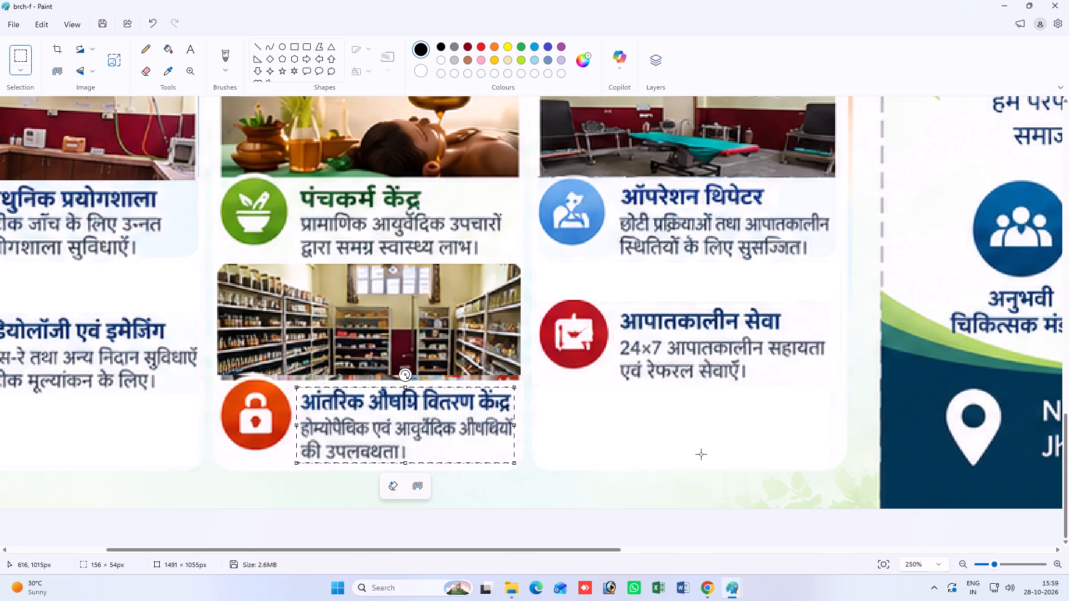
key(Delete)
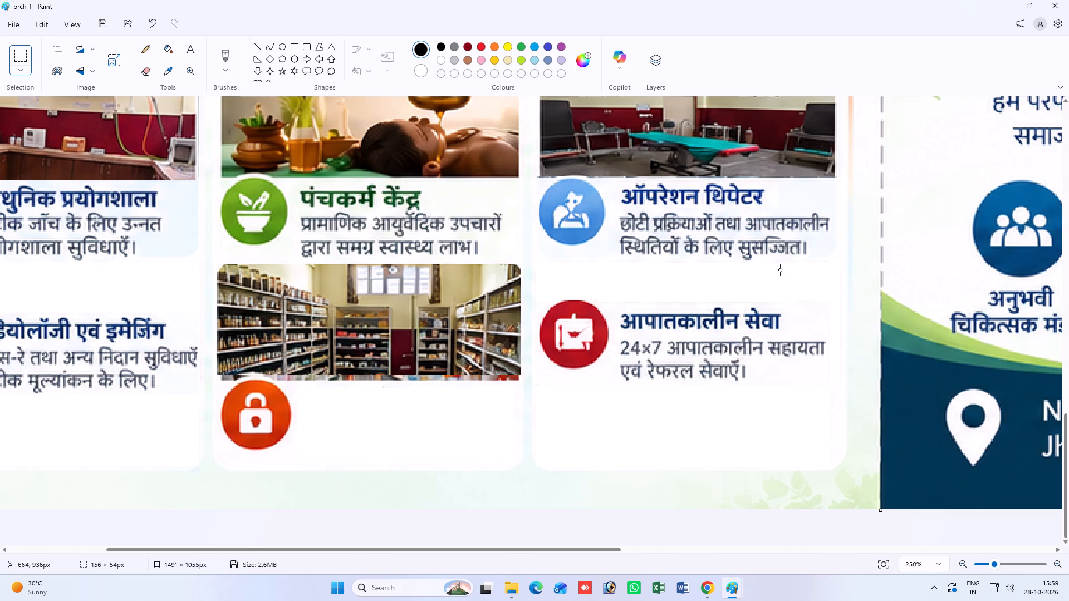
Activate the Text tool and switch the keyboard input language to Hindi (Google Input Tools).
click(192, 48)
key(super+space)
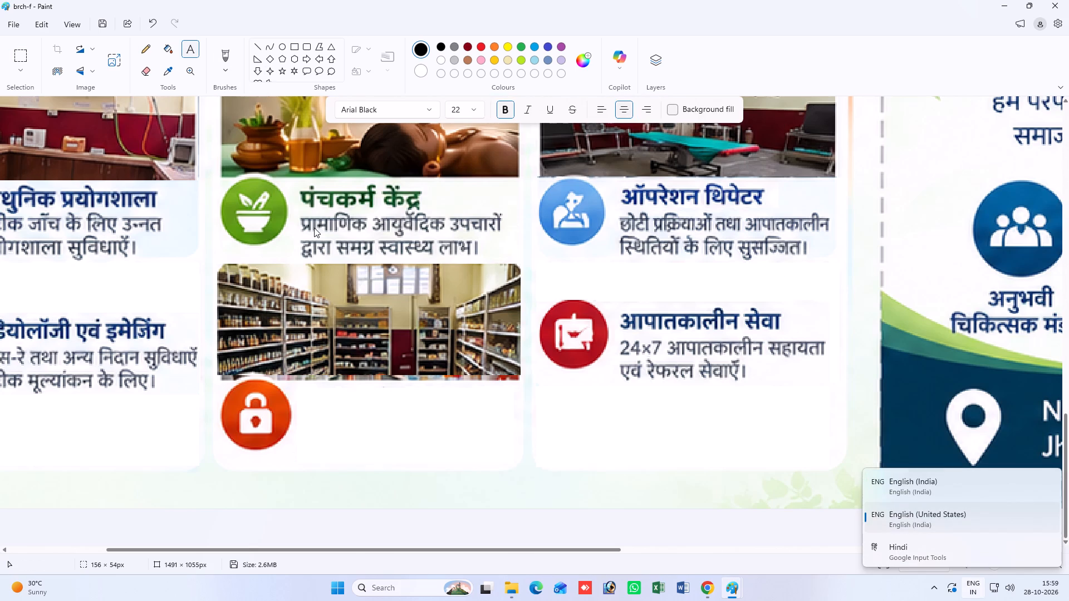
key(super+space)
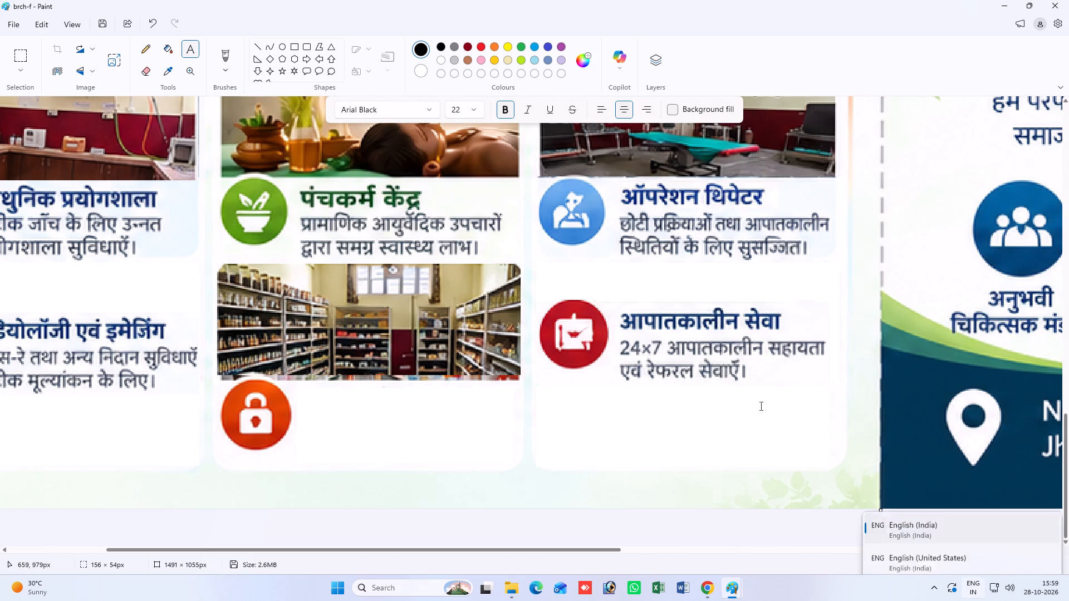
click(934, 555)
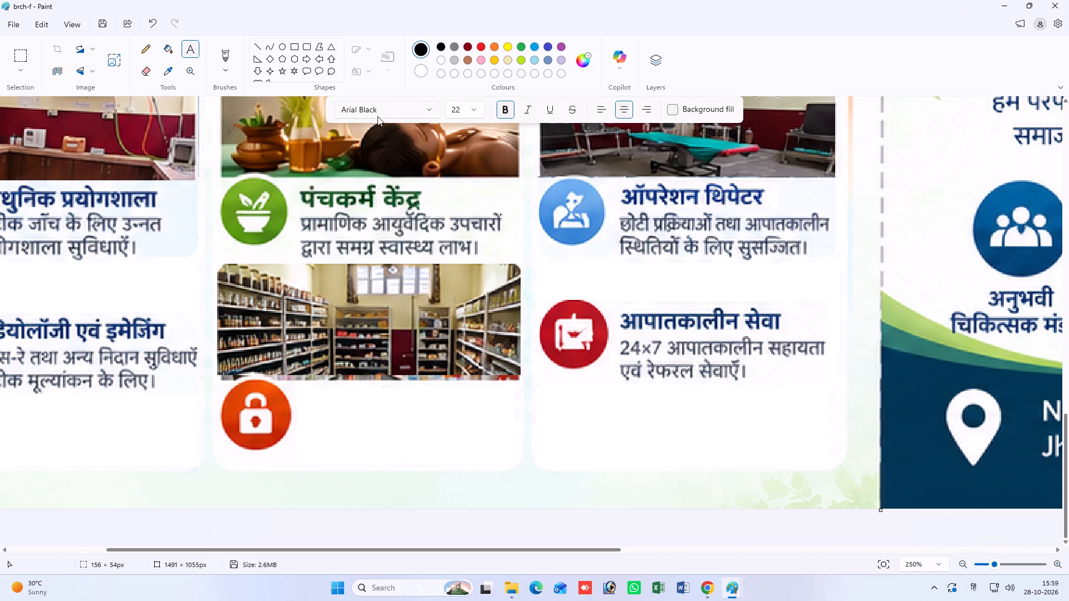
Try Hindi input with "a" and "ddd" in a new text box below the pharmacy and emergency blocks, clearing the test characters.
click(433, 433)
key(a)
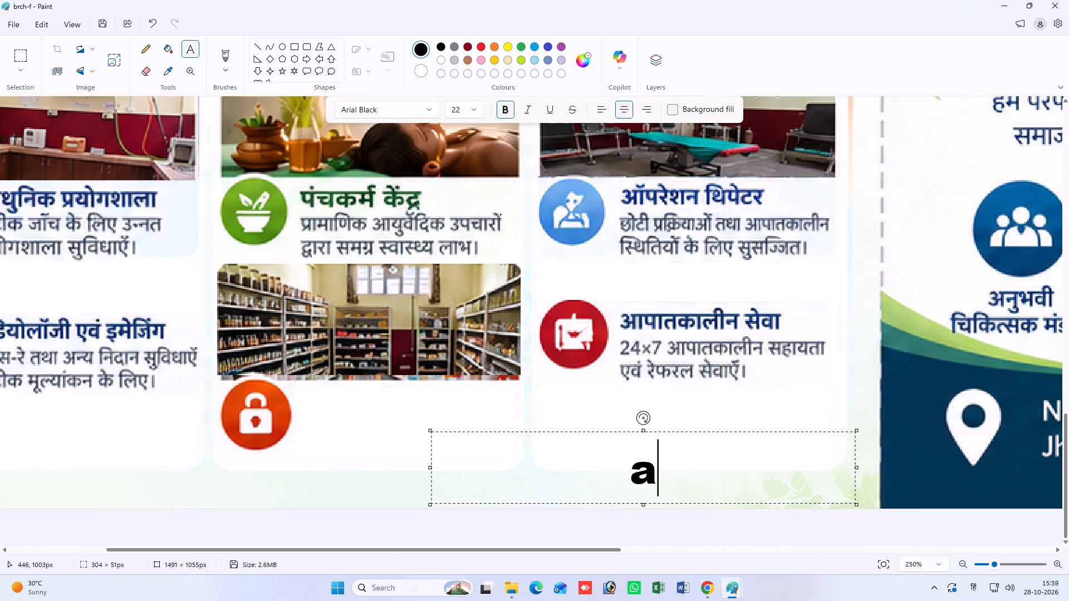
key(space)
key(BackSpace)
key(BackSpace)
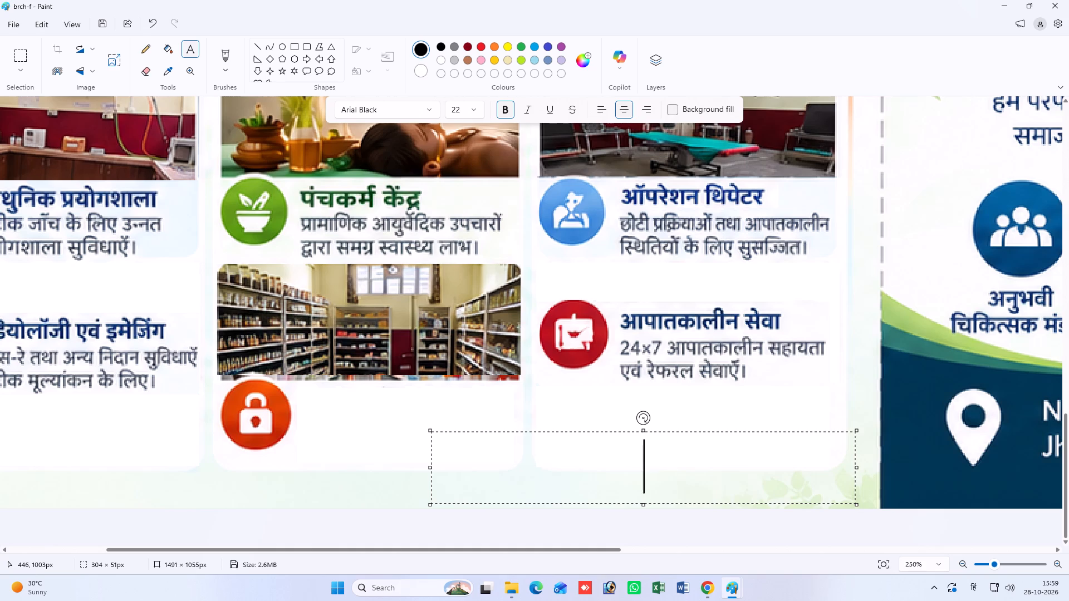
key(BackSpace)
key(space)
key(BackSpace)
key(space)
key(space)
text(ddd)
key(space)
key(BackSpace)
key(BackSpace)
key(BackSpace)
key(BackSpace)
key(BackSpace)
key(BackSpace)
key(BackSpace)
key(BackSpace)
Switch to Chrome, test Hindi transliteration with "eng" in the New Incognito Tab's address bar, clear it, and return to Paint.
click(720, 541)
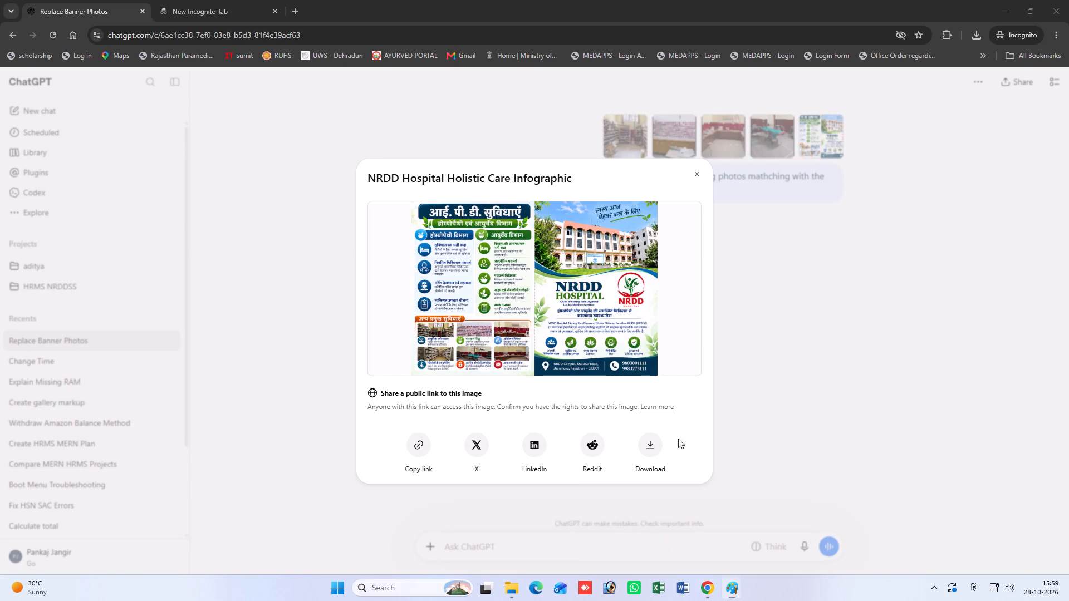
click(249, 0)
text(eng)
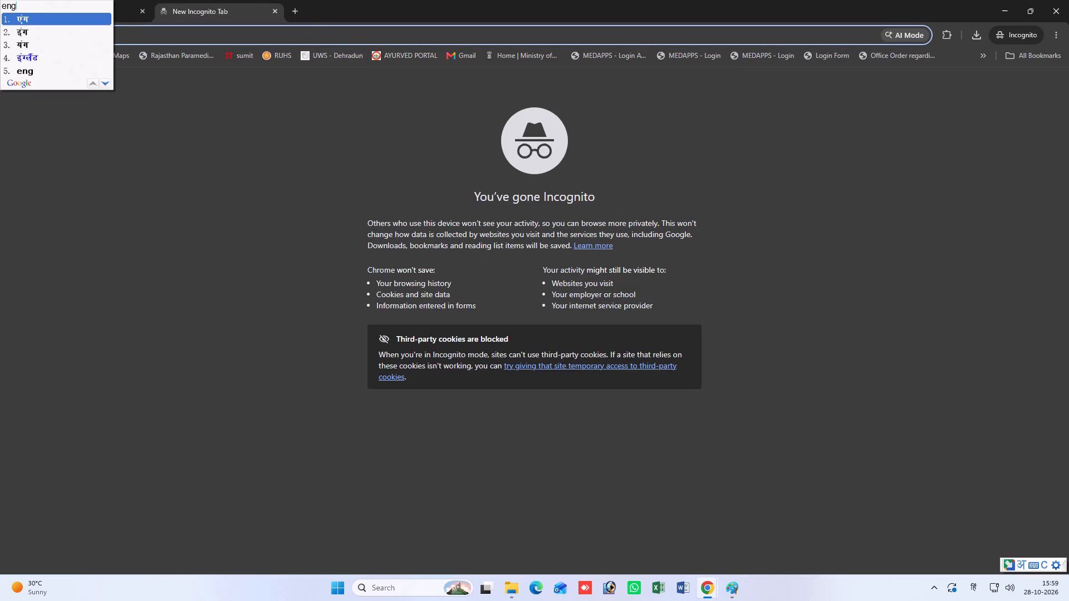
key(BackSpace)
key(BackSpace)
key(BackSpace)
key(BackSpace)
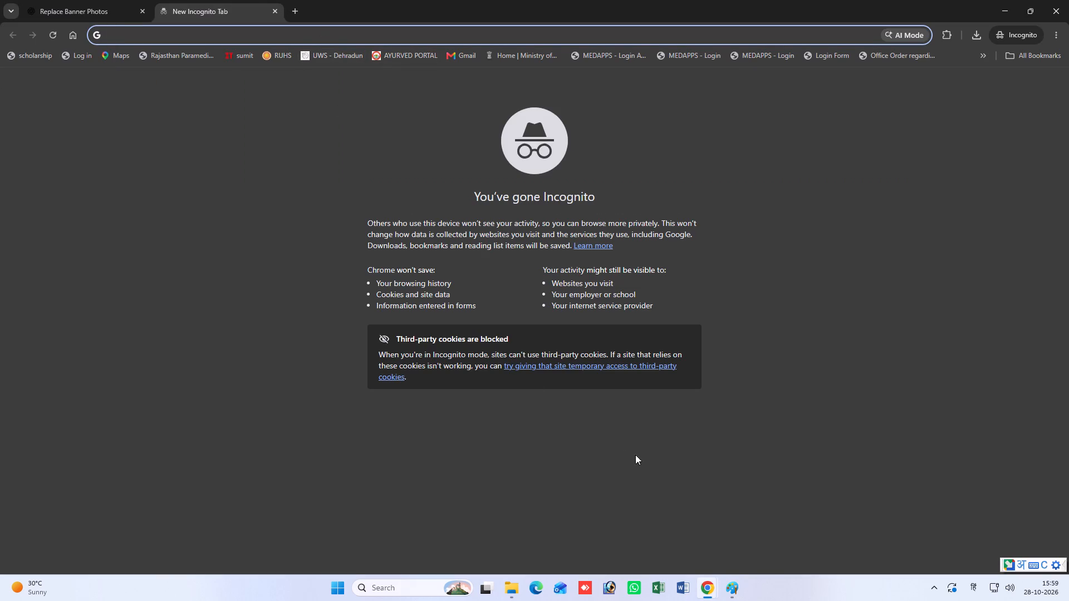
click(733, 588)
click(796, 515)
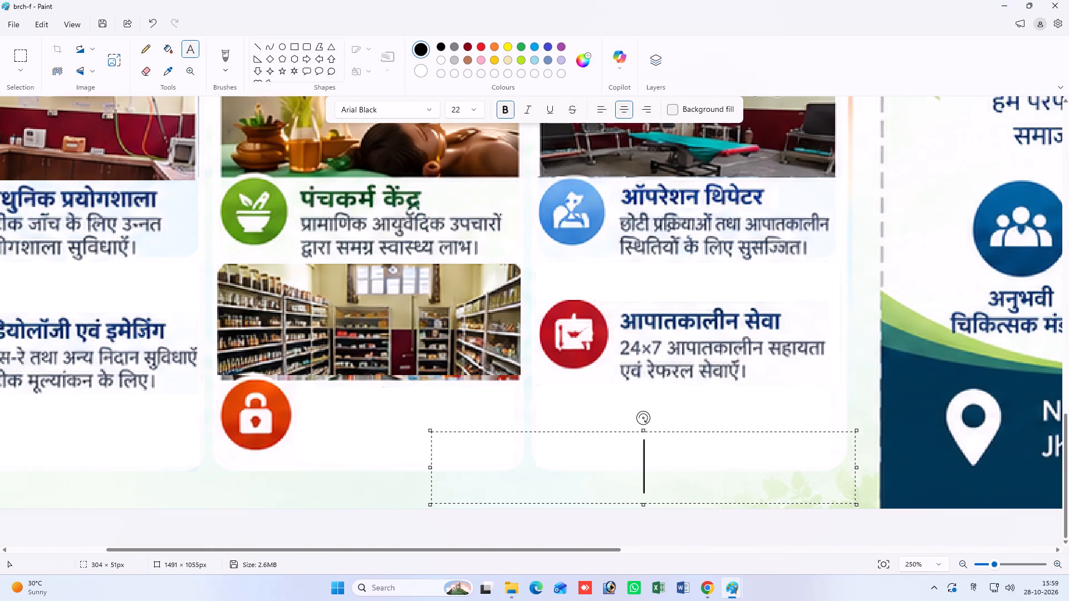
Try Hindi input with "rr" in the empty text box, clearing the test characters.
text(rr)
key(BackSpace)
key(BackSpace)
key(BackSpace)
Switch to Chrome with English (India) input, search for "english to hindi typing", and open the Easy Hindi Typing page.
click(736, 589)
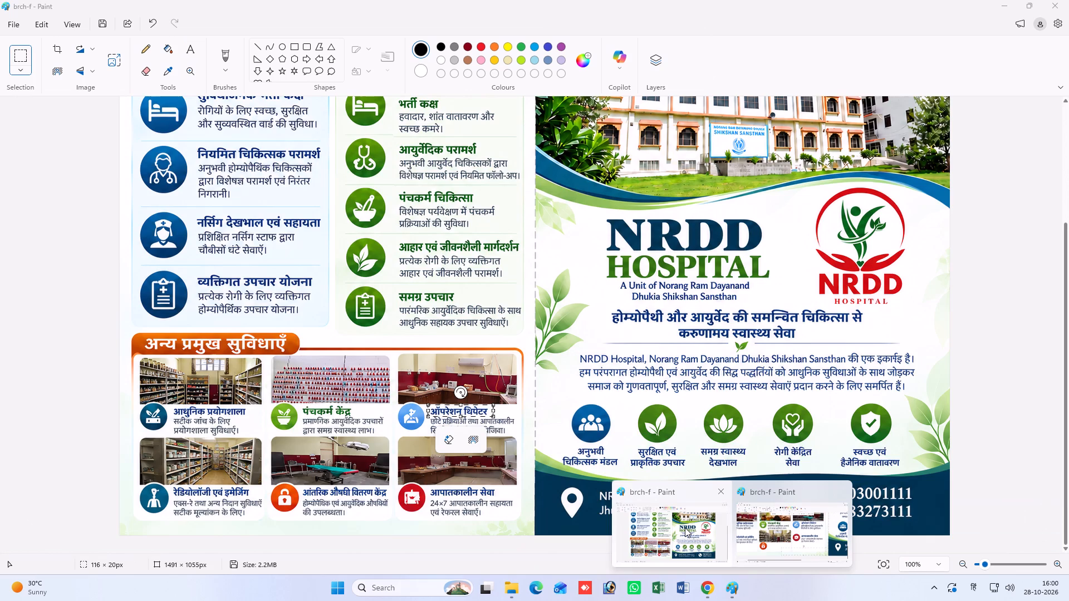
click(708, 598)
click(737, 544)
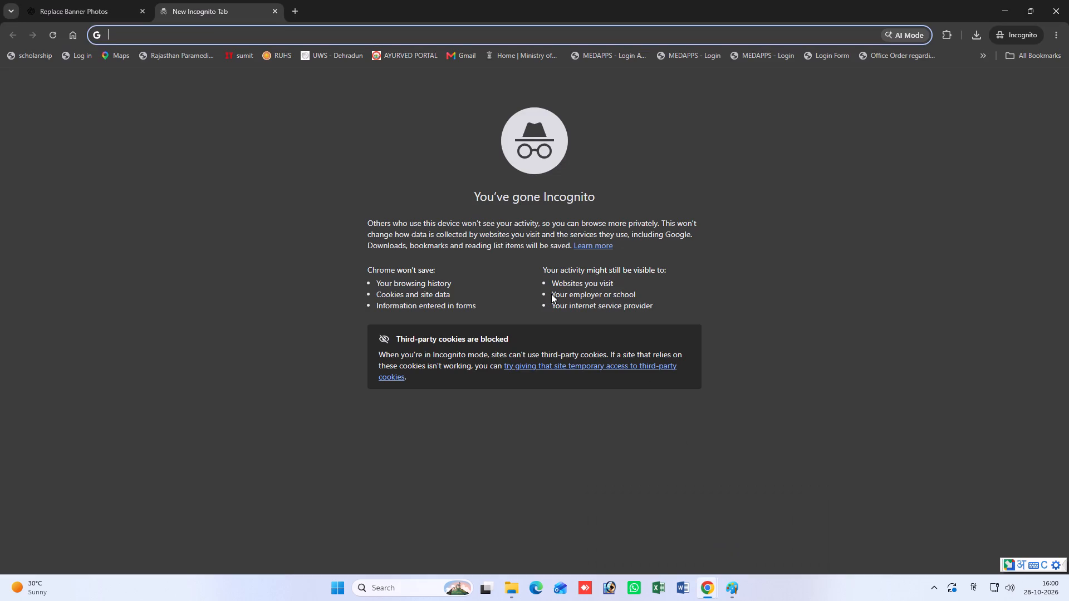
key(super+space)
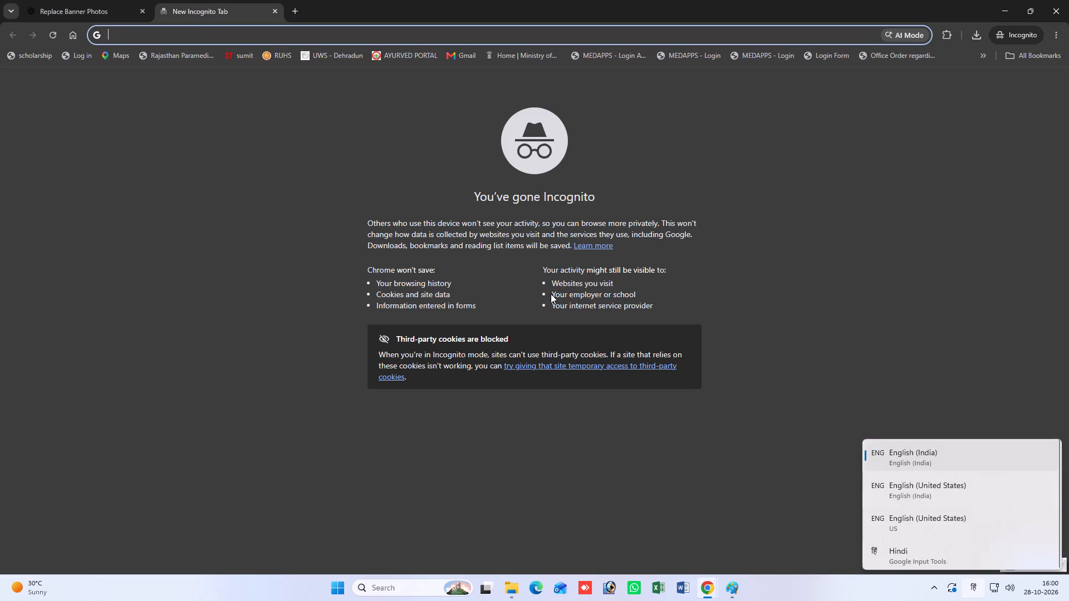
text(engl)
key(Down)
key(Return)
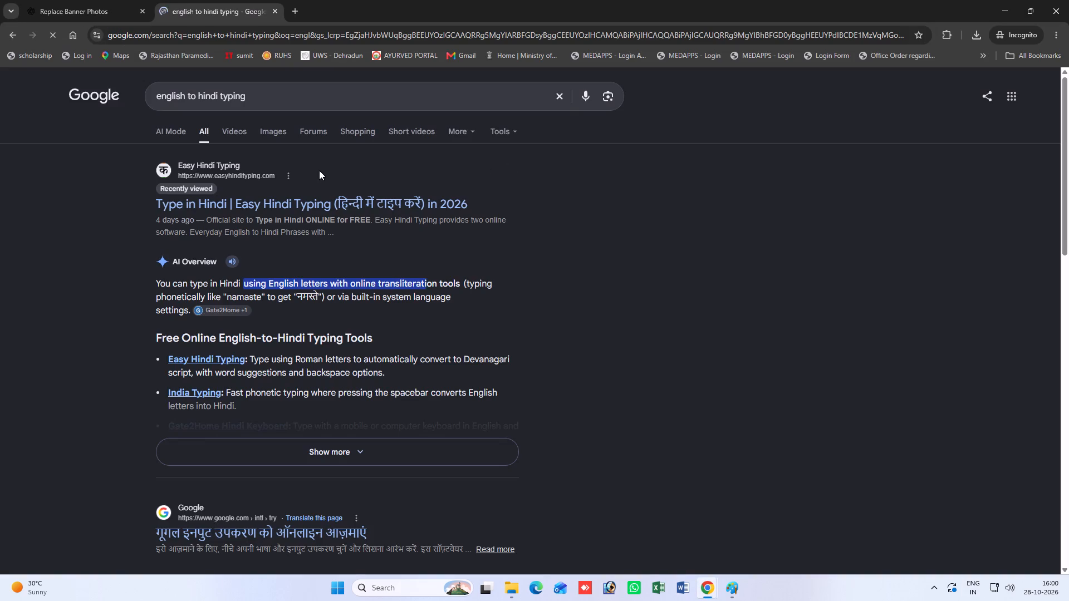
click(307, 196)
click(334, 302)
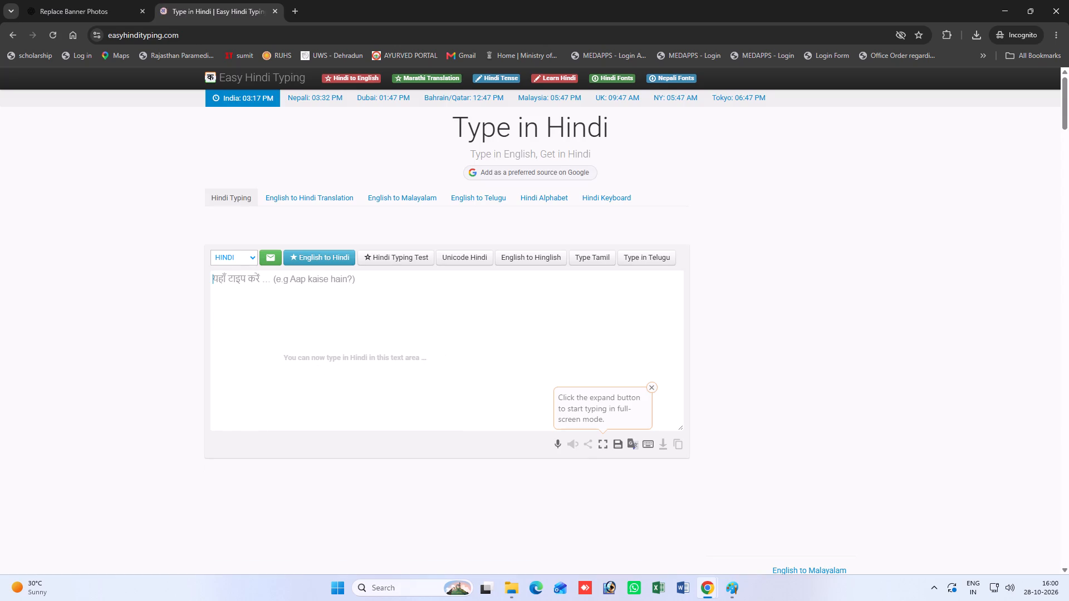
Switch to the other brch-f Paint window, the one at 100% zoom, and close it.
click(728, 587)
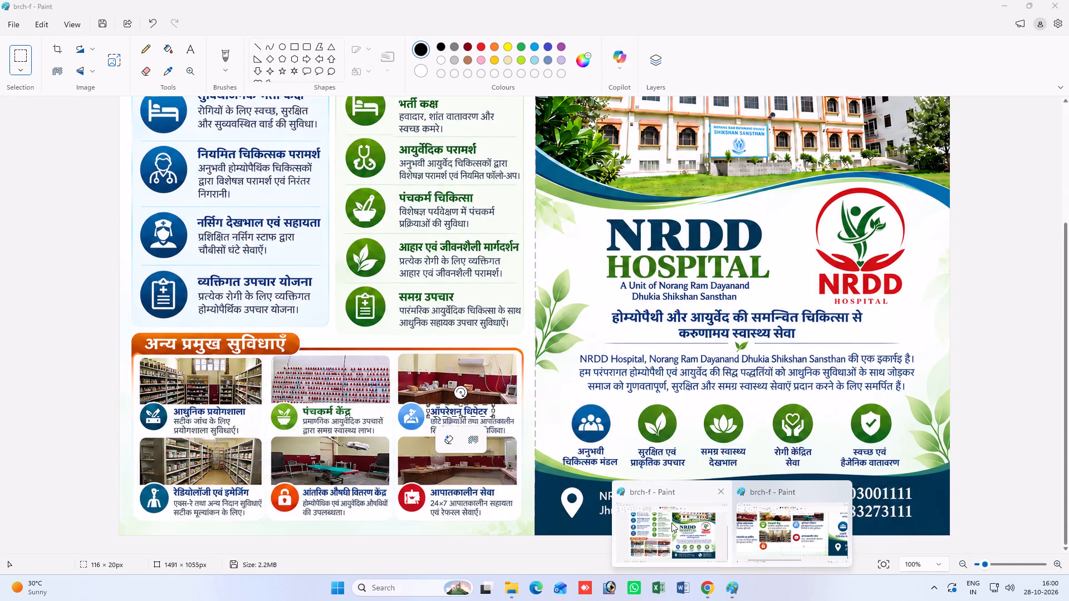
click(679, 523)
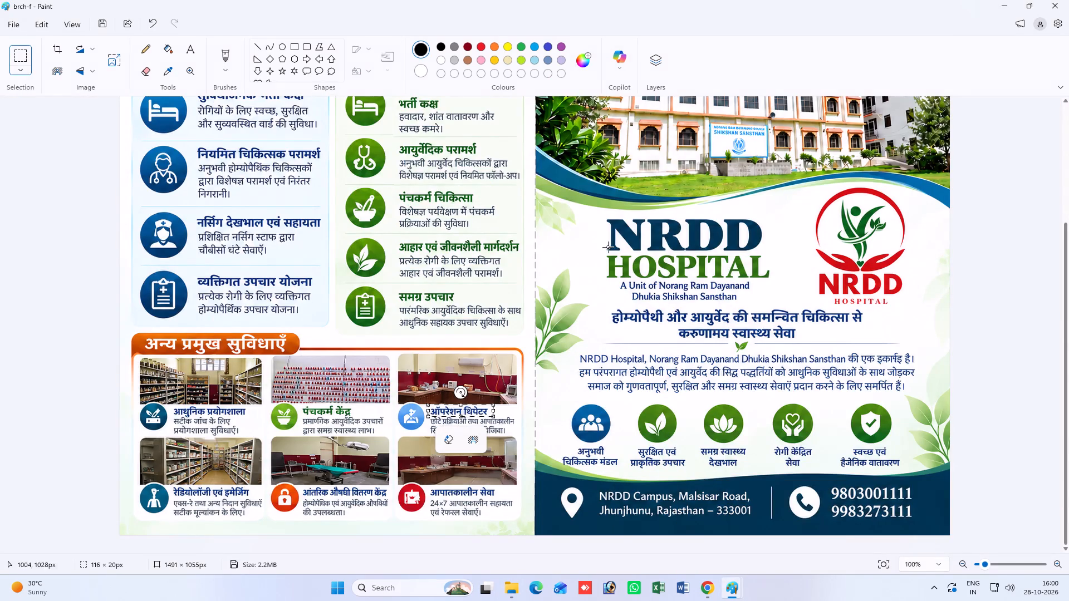
click(1068, 0)
Enter the heading आंतरिक औषधि वितरण केंद्र as the first line in the Hindi typing area in Chrome.
click(433, 300)
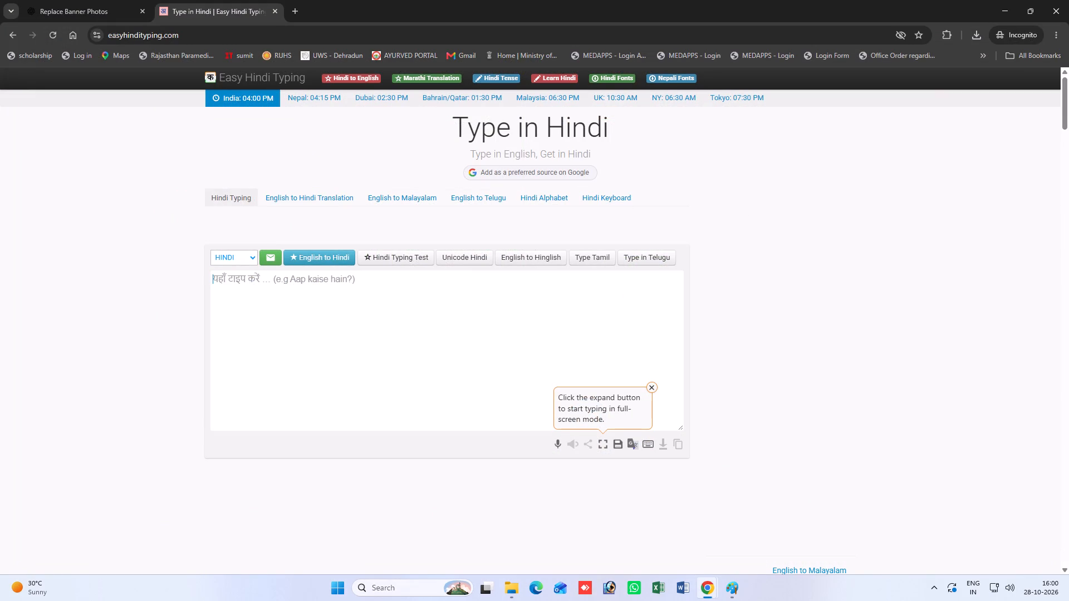
text(aantrik)
key(space)
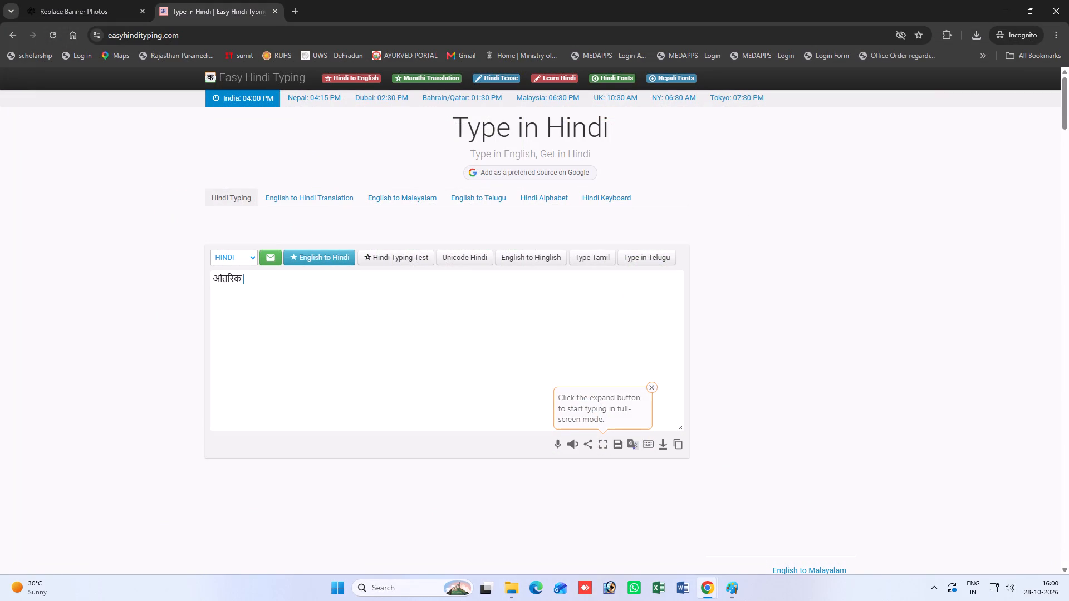
key(a)
text(ushdhi b)
key(BackSpace)
text(vitrra)
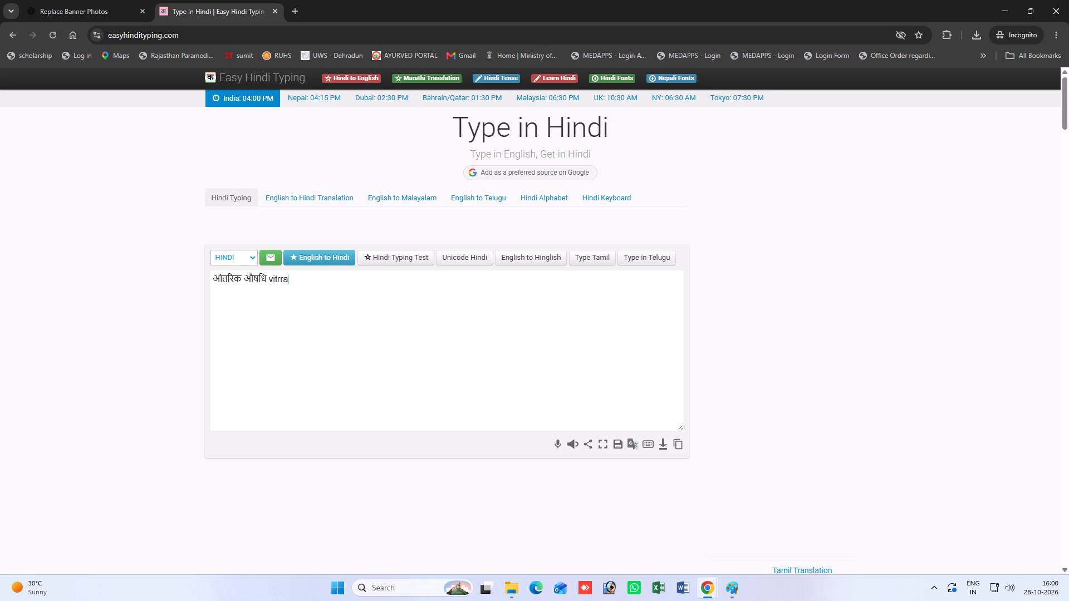
key(BackSpace)
key(BackSpace)
text(an kendra)
key(space)
key(Return)
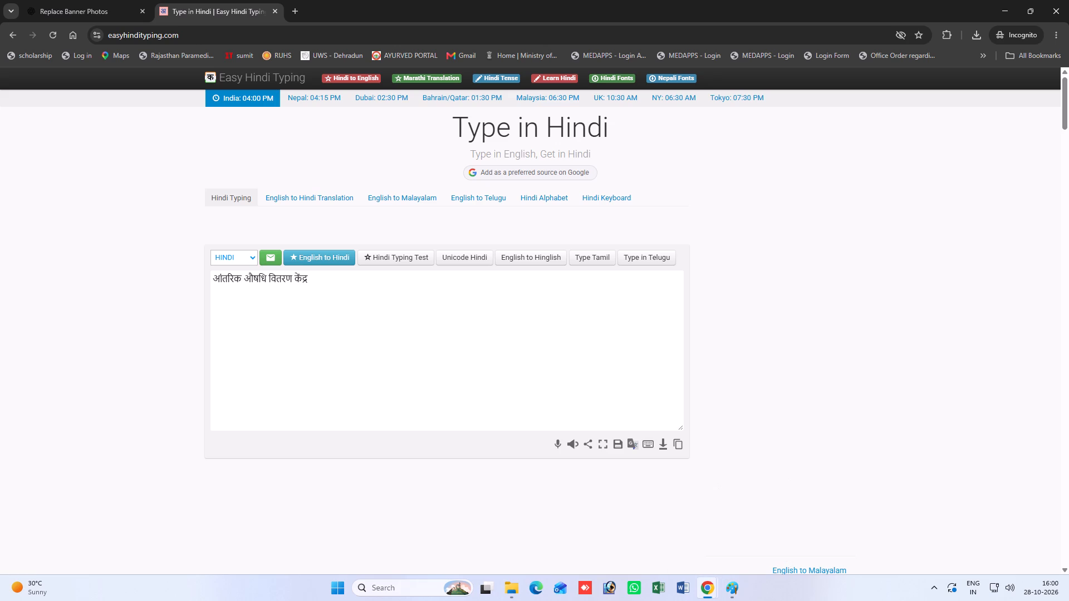
Enter the description होम्योपैथीक एवं आयुर्वेदिक औषधियों की उपलब्धता on the second line.
text(homoeopathic)
key(space)
text(evam)
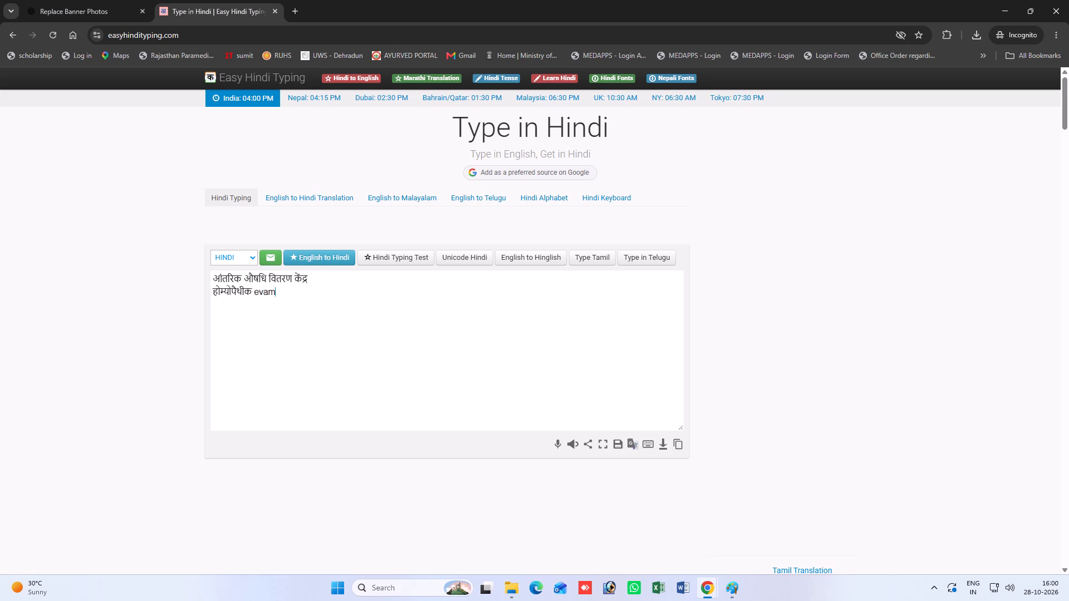
key(space)
text(ayurbg)
key(BackSpace)
key(BackSpace)
text(vedic)
key(space)
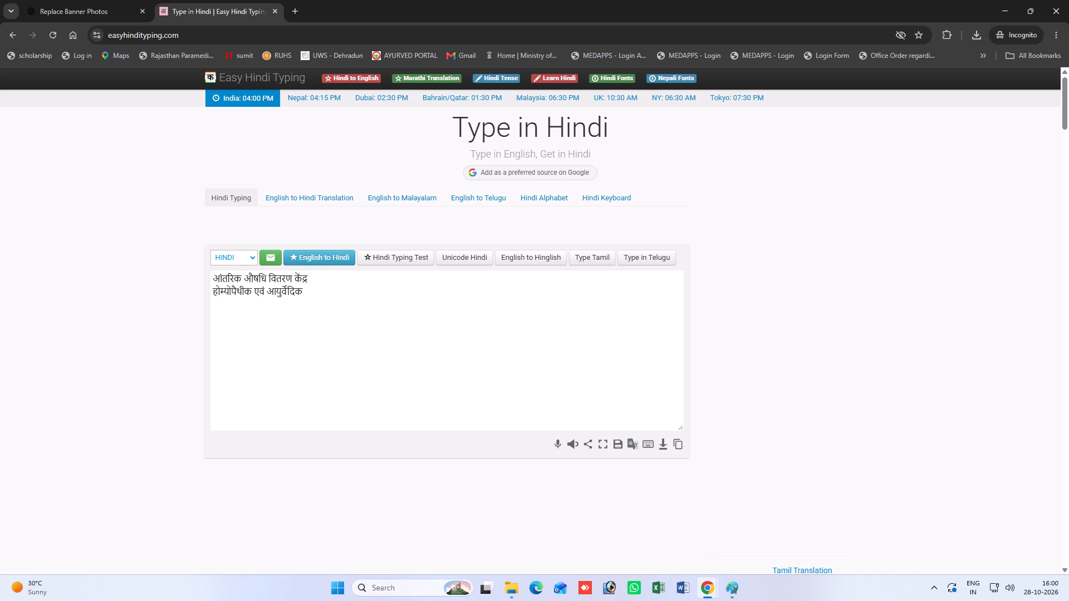
text(au)
text(shadhiyu)
key(BackSpace)
text(on k)
text(i uplabdhta)
key(space)
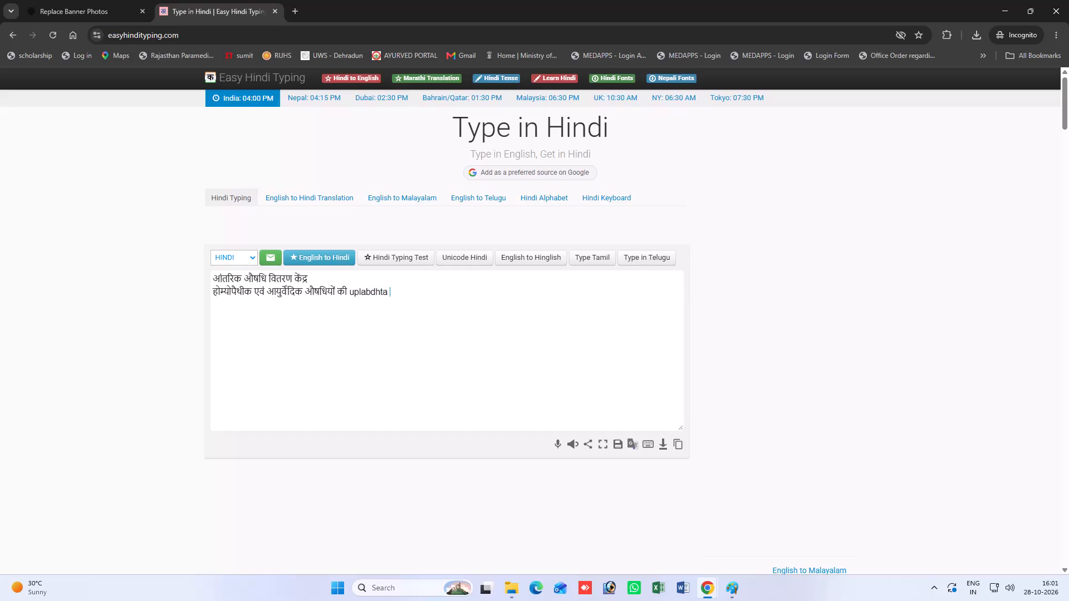
Copy both Hindi lines and switch back to the brch-f brochure in Paint.
key(ctrl+a)
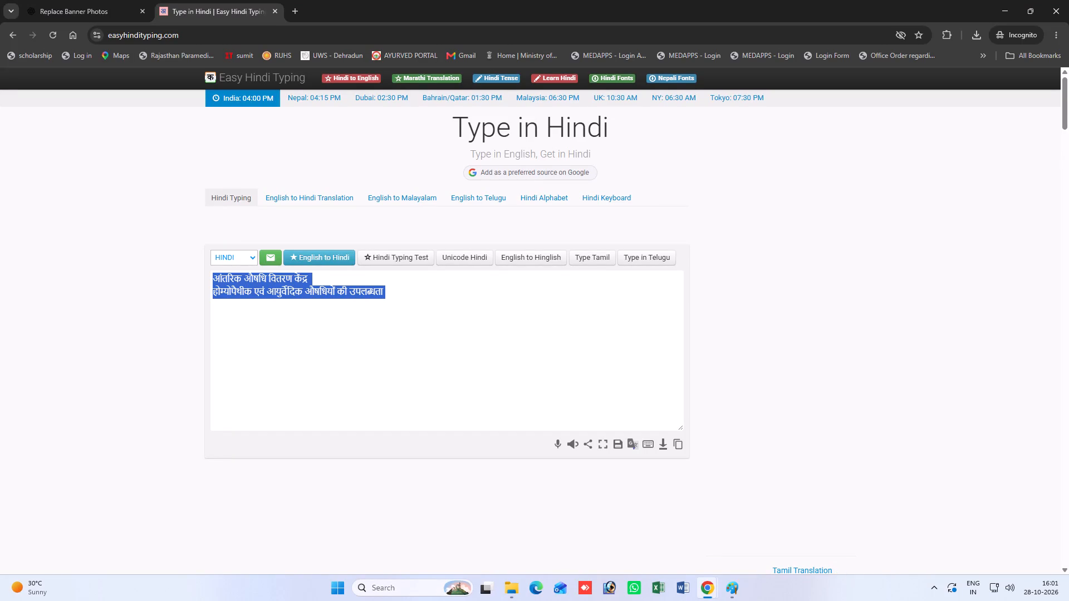
key(ctrl+c)
click(742, 597)
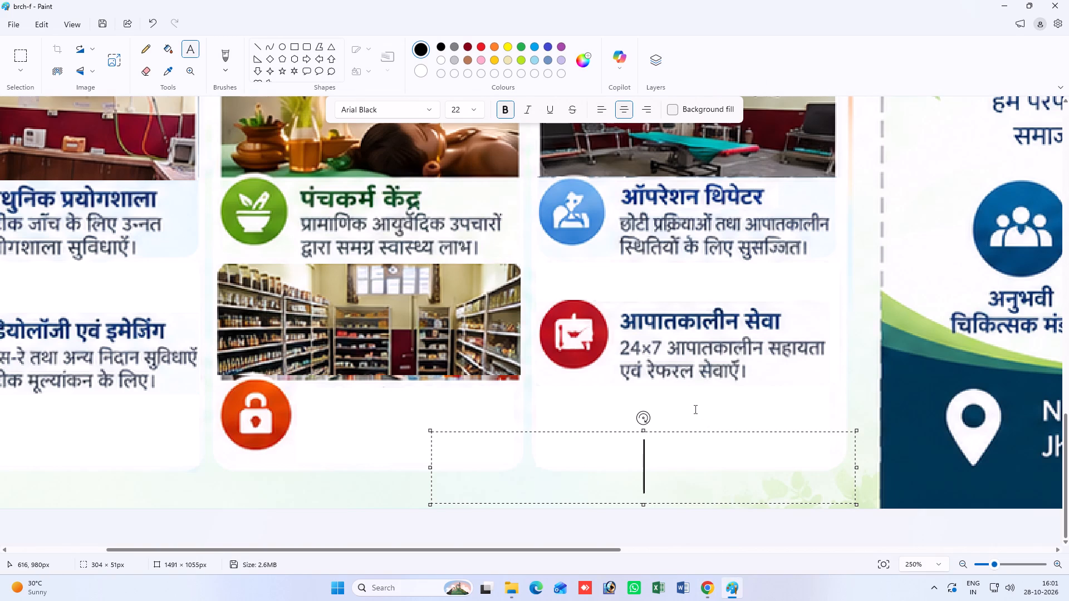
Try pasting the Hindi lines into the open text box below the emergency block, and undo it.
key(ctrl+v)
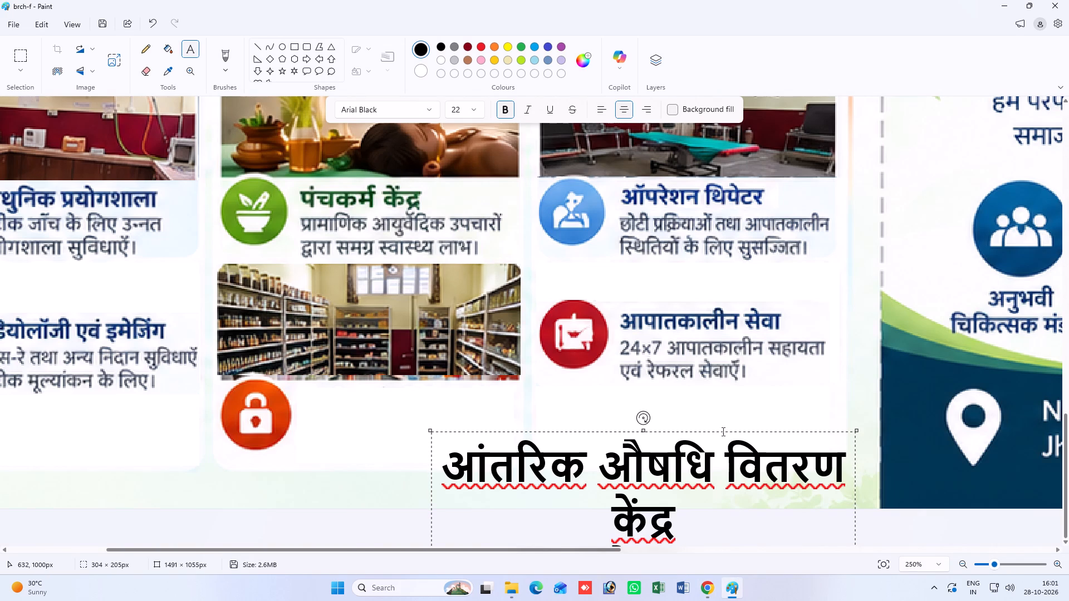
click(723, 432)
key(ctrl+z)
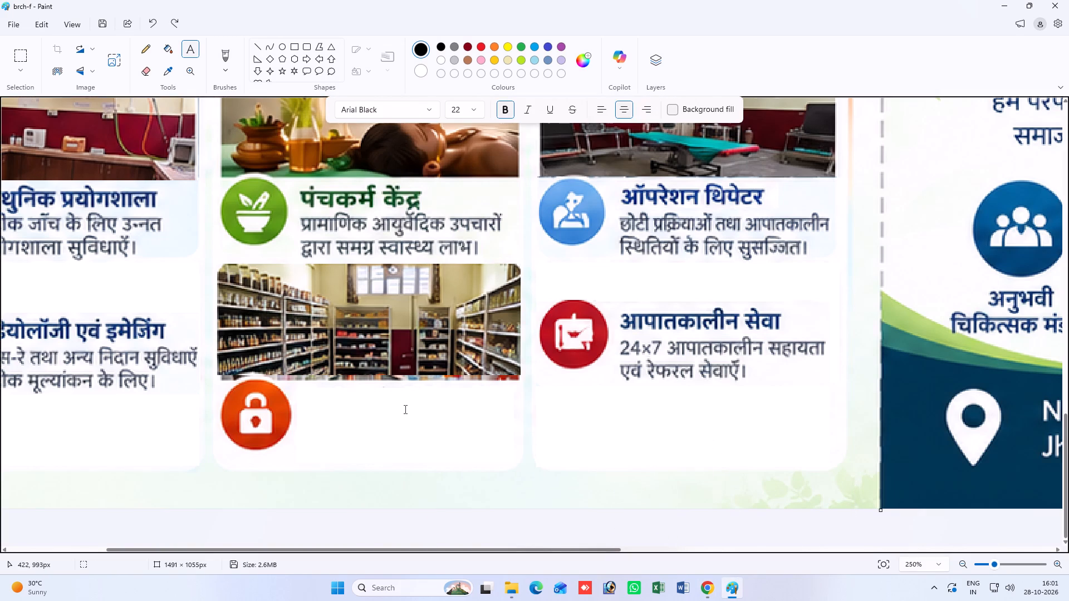
Paste the two Hindi lines into a new text box started beside the orange lock icon, and move it up over the pharmacy photo.
click(316, 400)
key(ctrl+v)
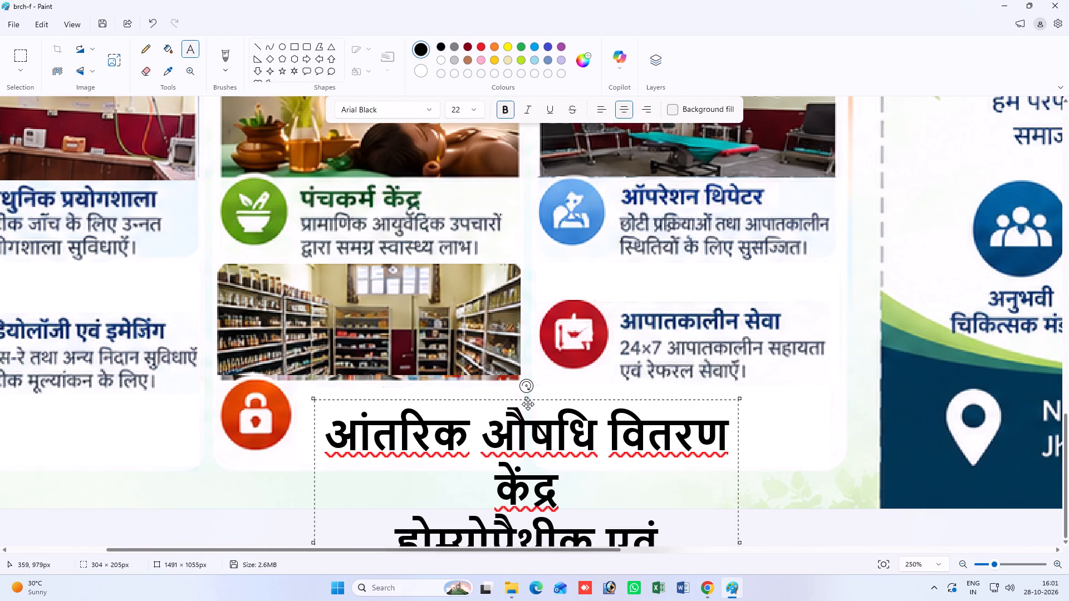
drag(554, 401, 496, 242)
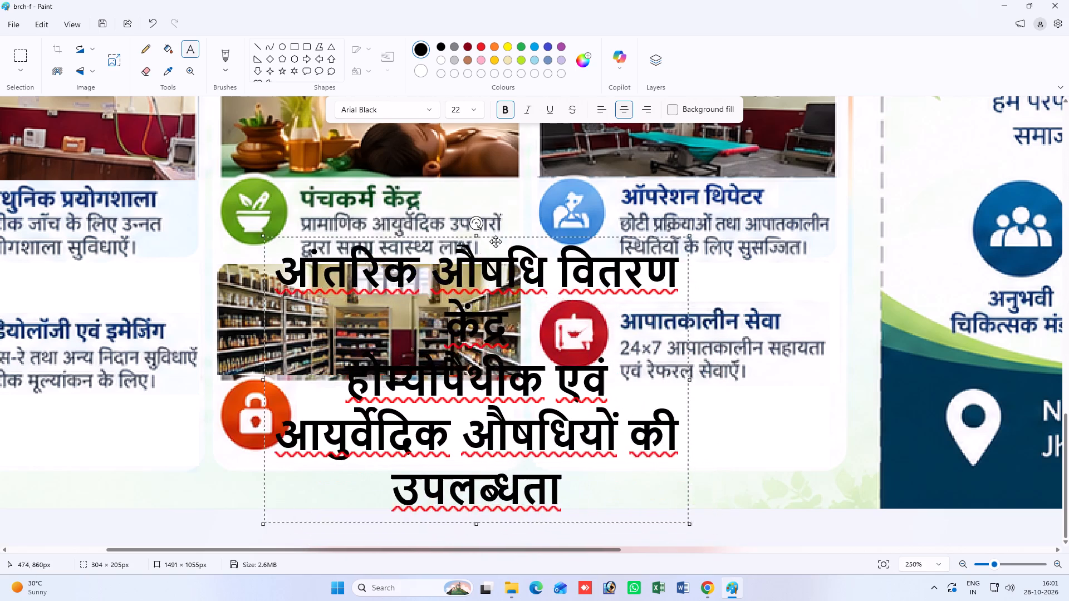
drag(496, 242, 520, 283)
Set all the pasted text to Arial, size 10, and move the text box below the pharmacy photo beside the lock icon.
key(ctrl+a)
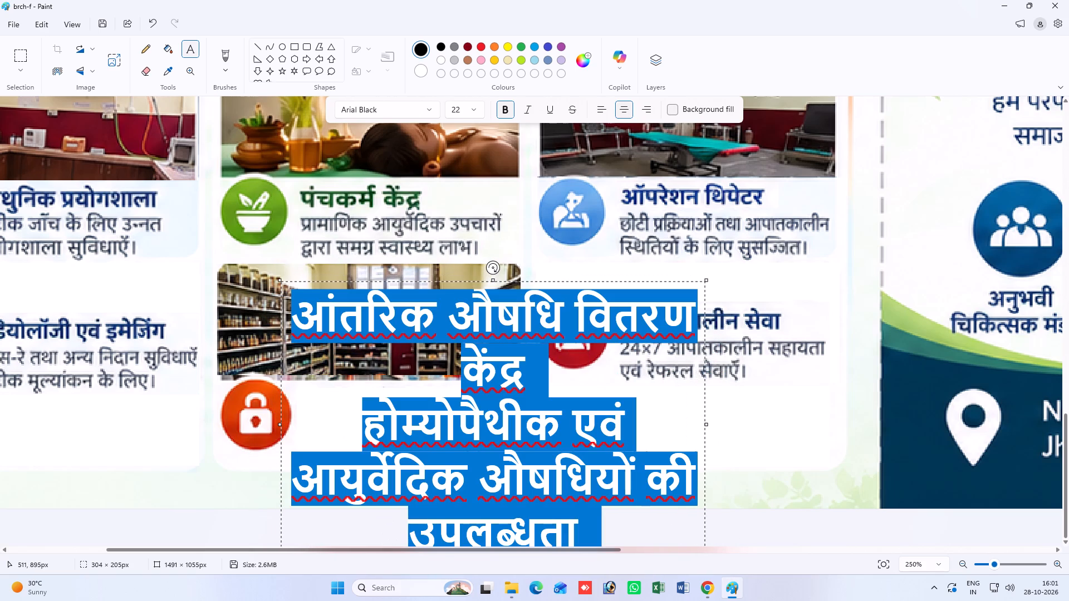
click(430, 111)
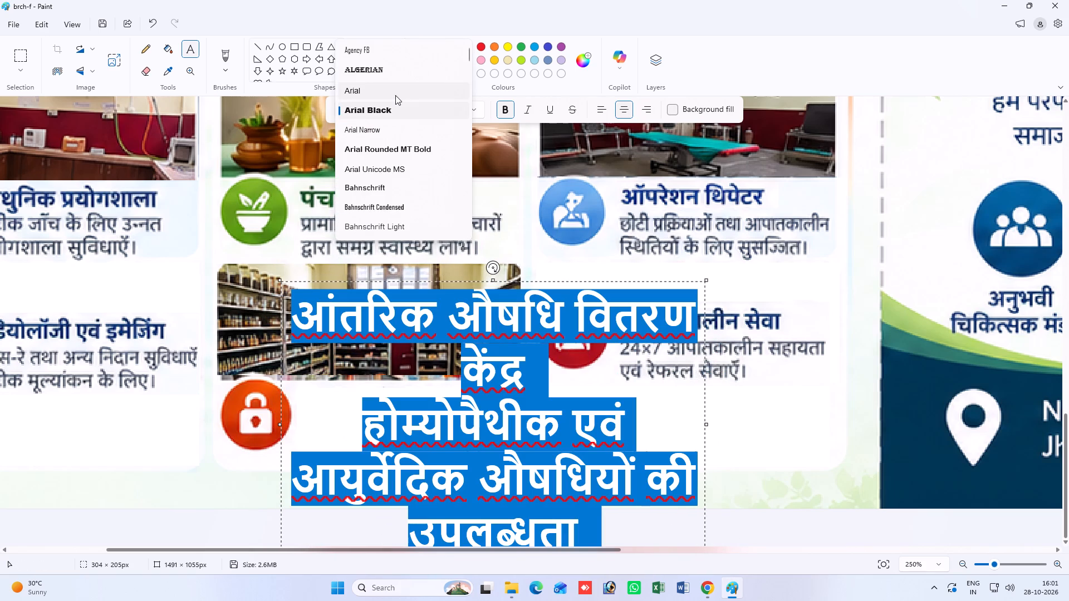
click(395, 95)
click(480, 111)
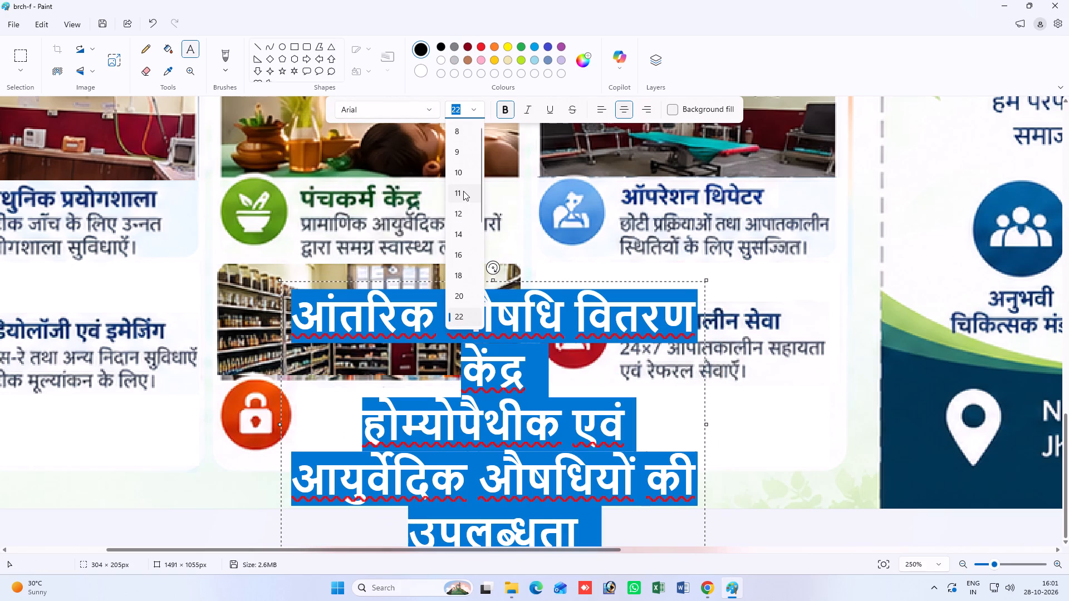
click(463, 176)
click(522, 355)
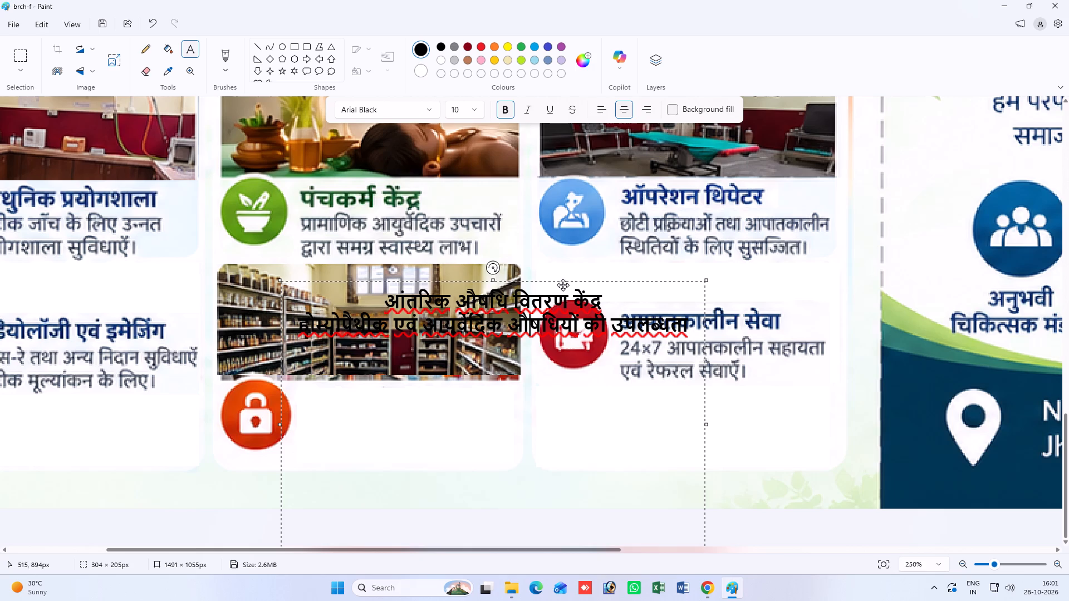
drag(565, 284, 540, 400)
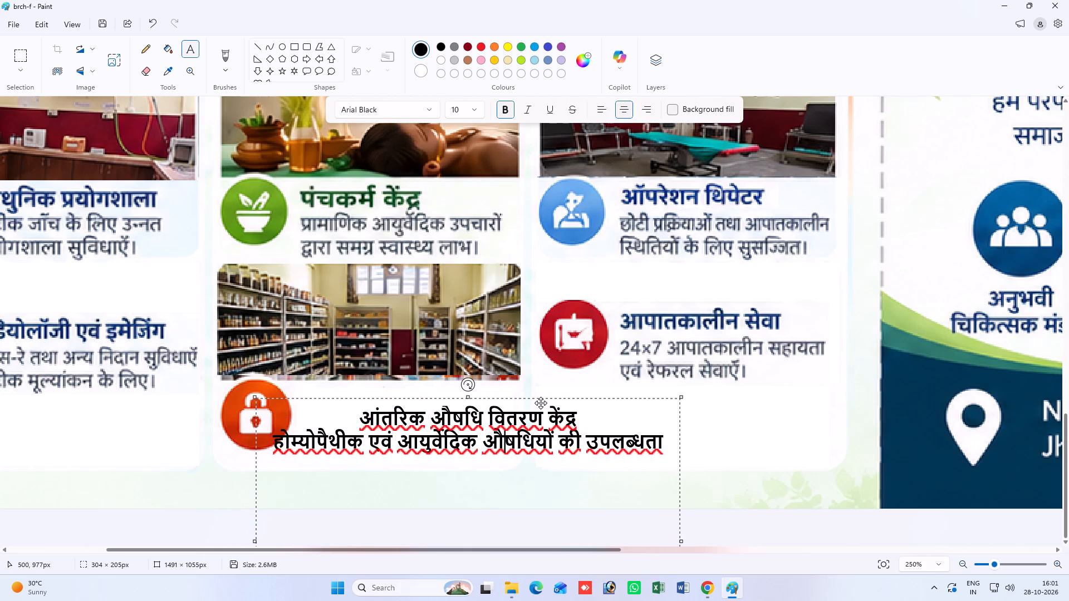
Set the description line under the आंतरिक औषधि वितरण केंद्र heading to non-bold Arial, size 6.
drag(273, 439, 511, 451)
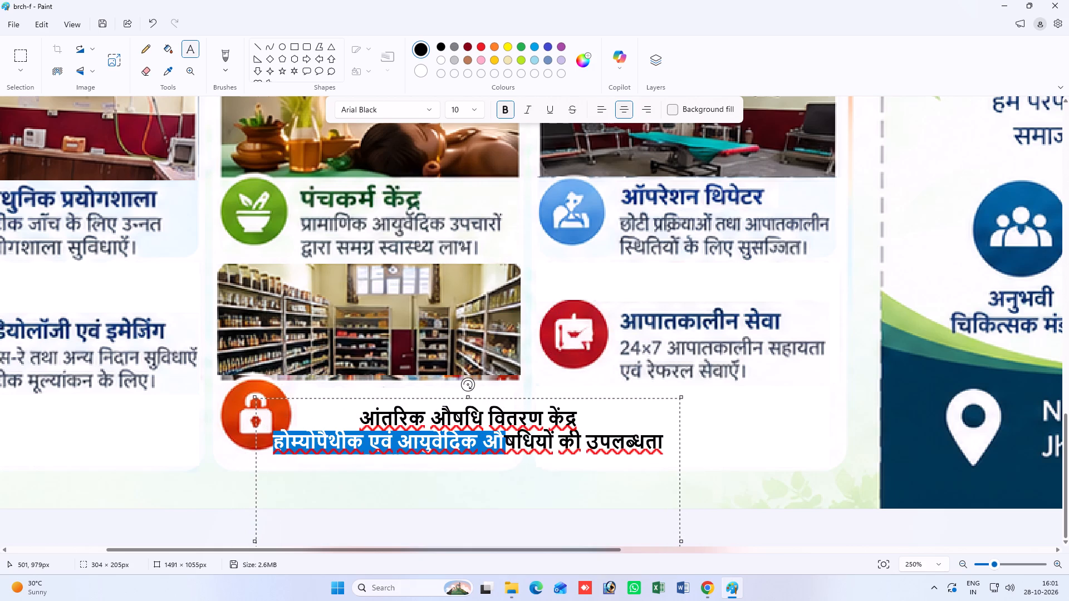
drag(511, 451, 688, 462)
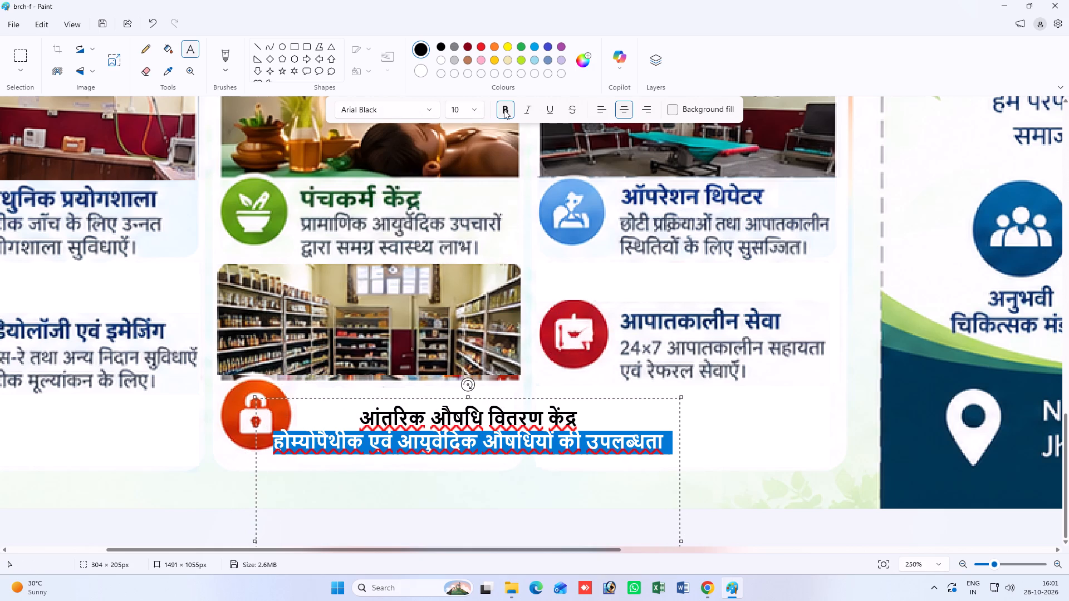
click(504, 110)
click(434, 111)
click(434, 111)
click(474, 112)
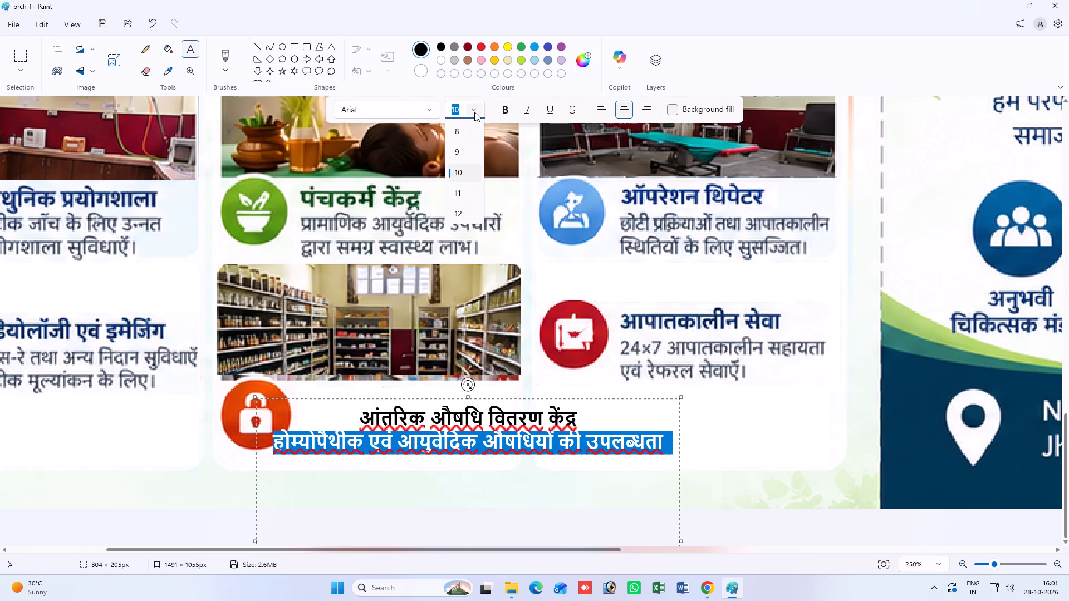
click(462, 140)
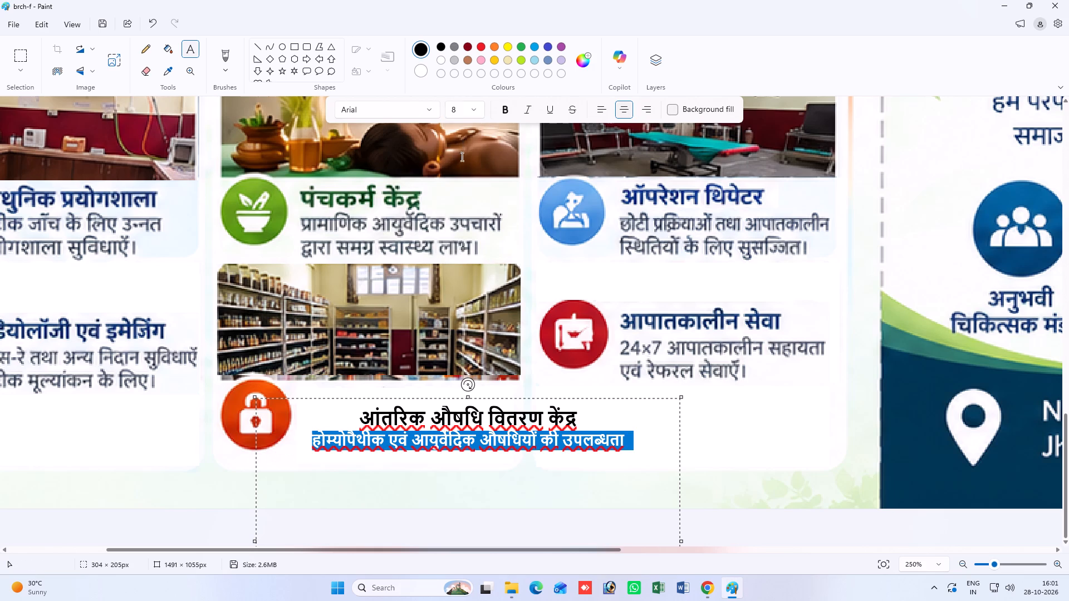
click(472, 111)
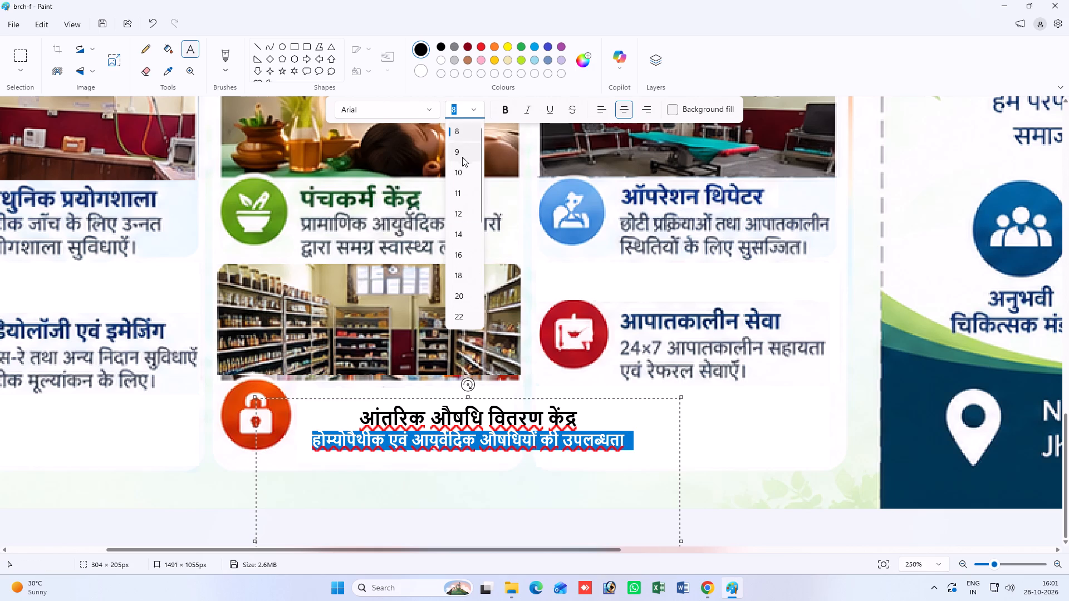
scroll(462, 148, up, 4)
key(6)
key(Return)
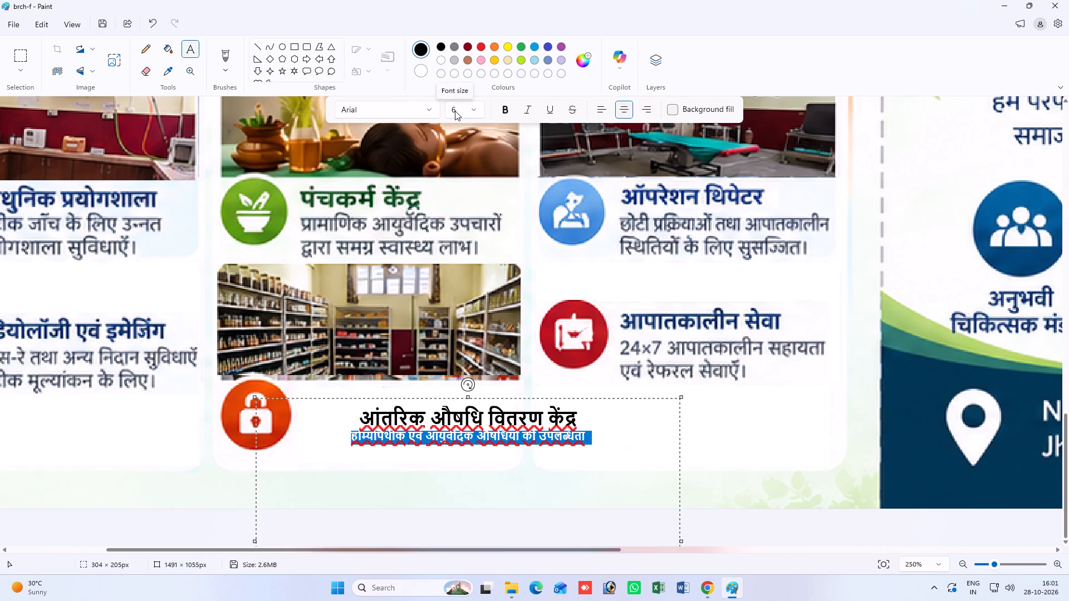
Shift the pharmacy text box toward the lock icon and break its description onto a second line starting at औषधियों.
click(494, 476)
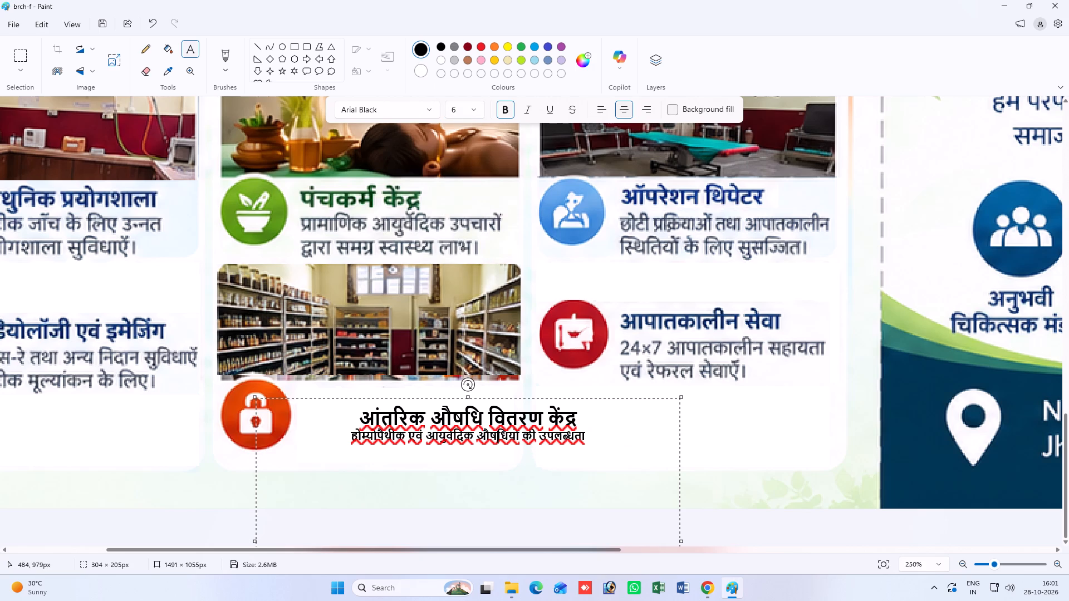
drag(531, 401, 470, 391)
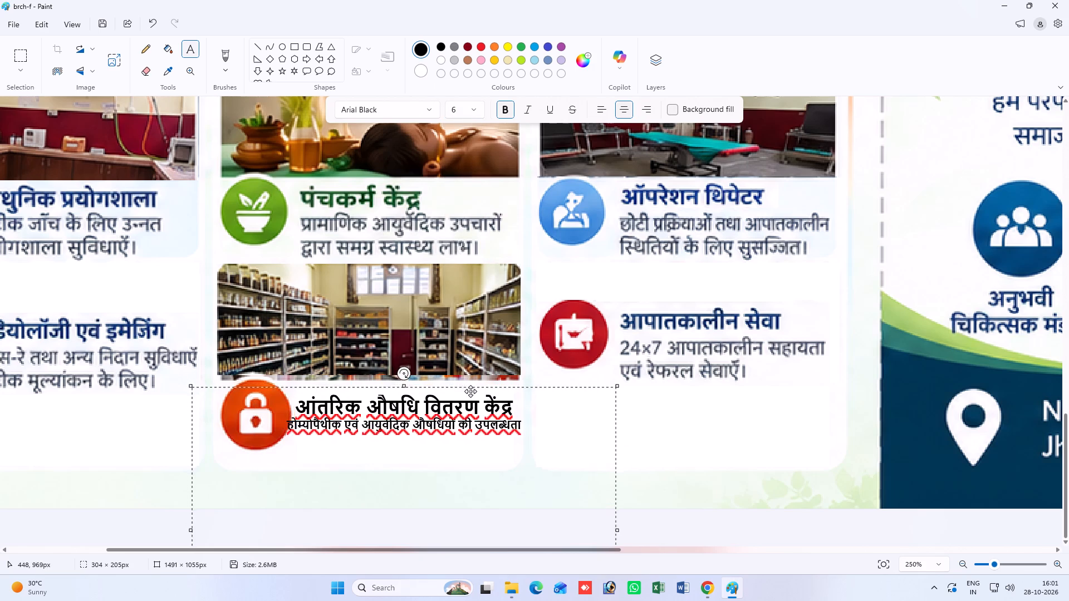
drag(470, 391, 518, 395)
click(465, 431)
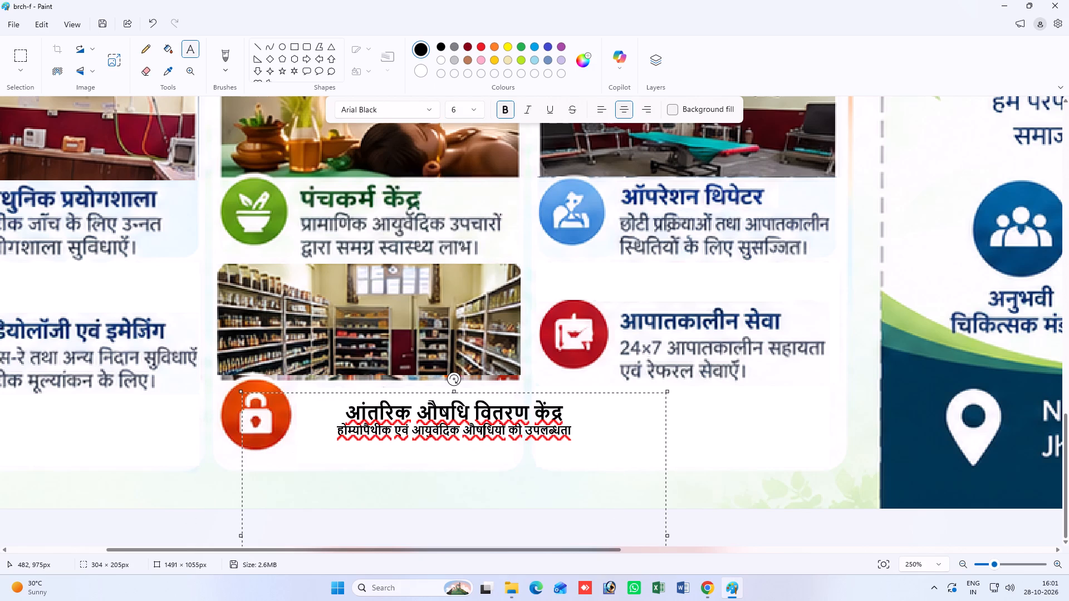
key(Return)
click(513, 441)
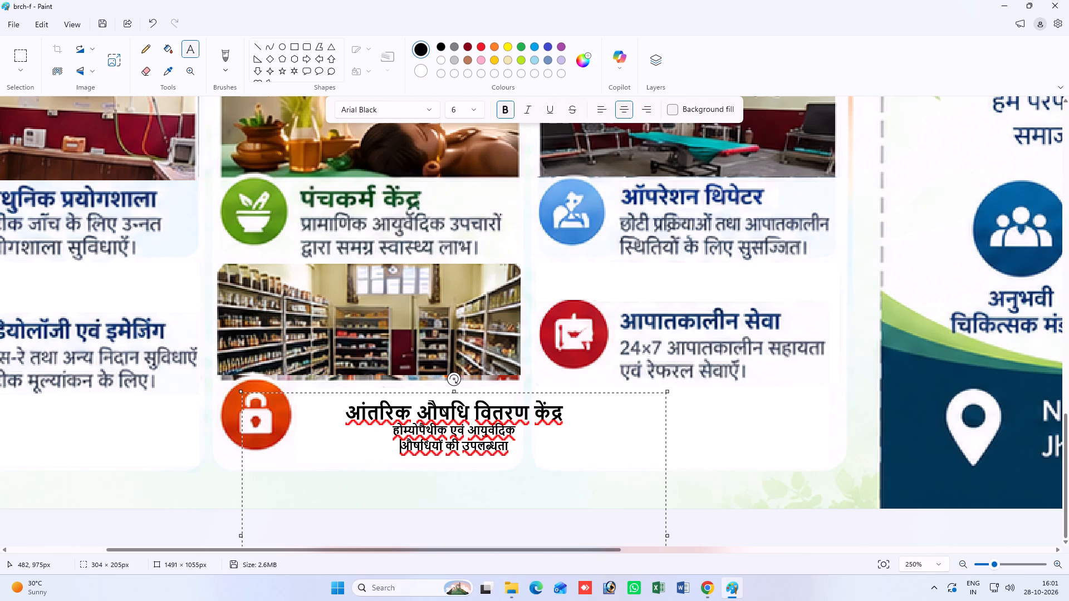
Colour the heading आंतरिक औषधि वितरण केंद्र with the palette's indigo.
drag(564, 412, 487, 409)
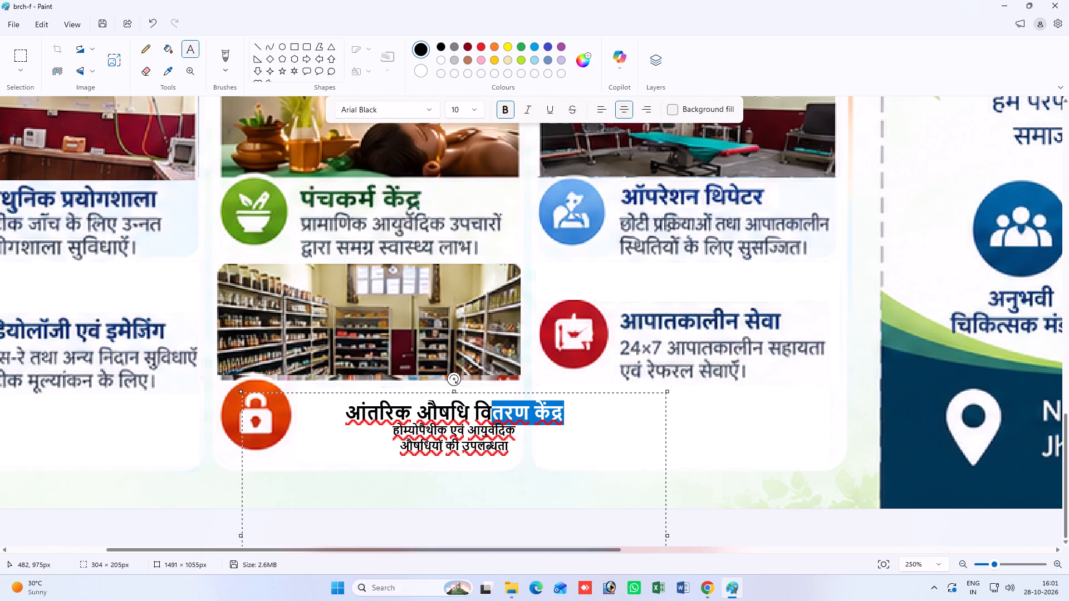
drag(487, 409, 350, 412)
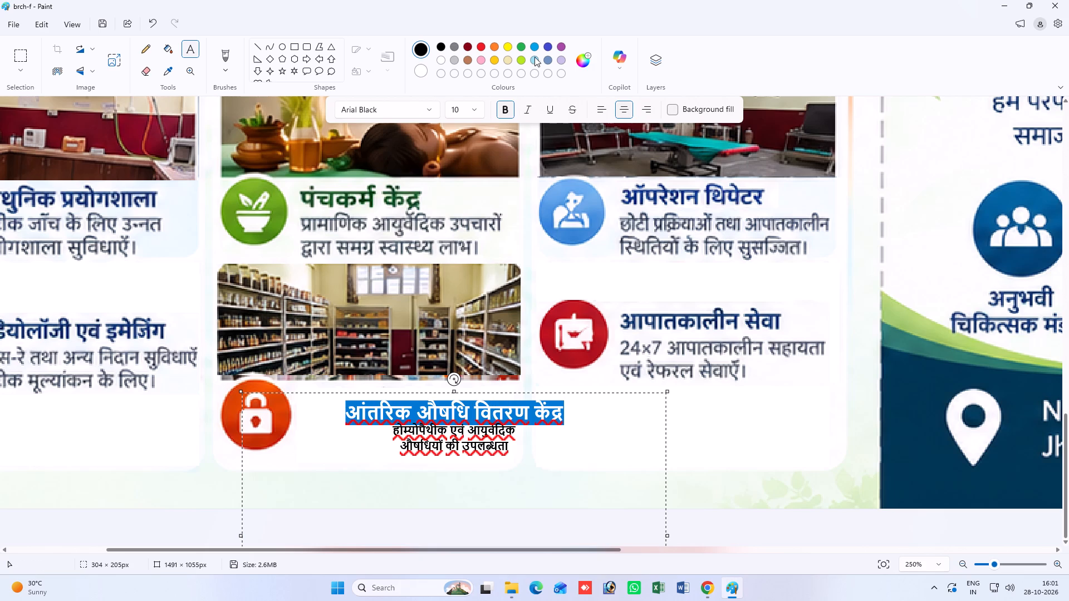
click(546, 47)
click(552, 452)
click(572, 412)
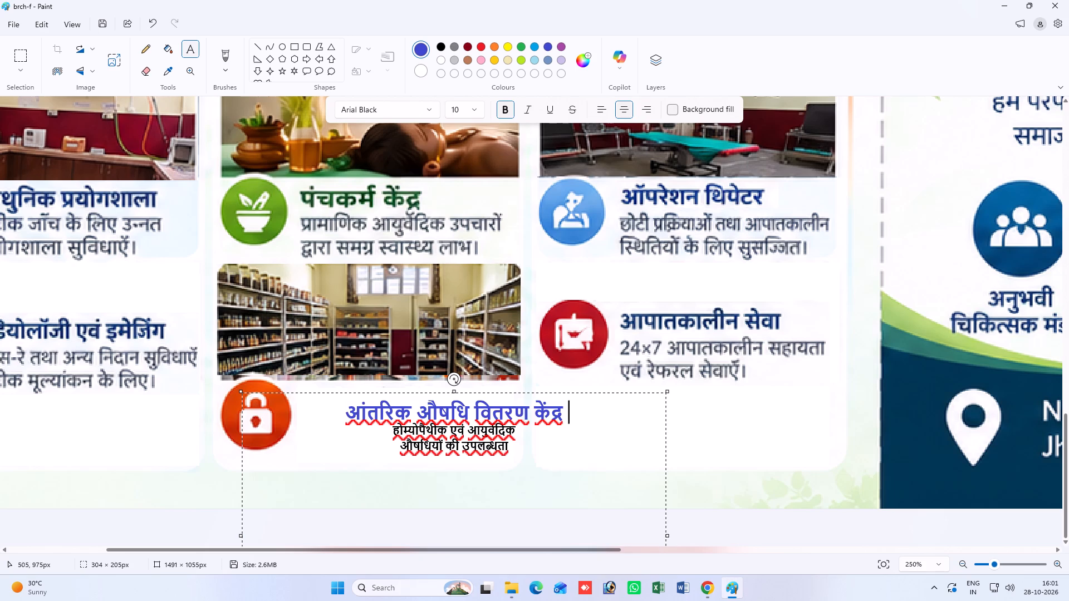
Darken the heading's indigo to the custom colour #252A78.
drag(560, 412, 340, 387)
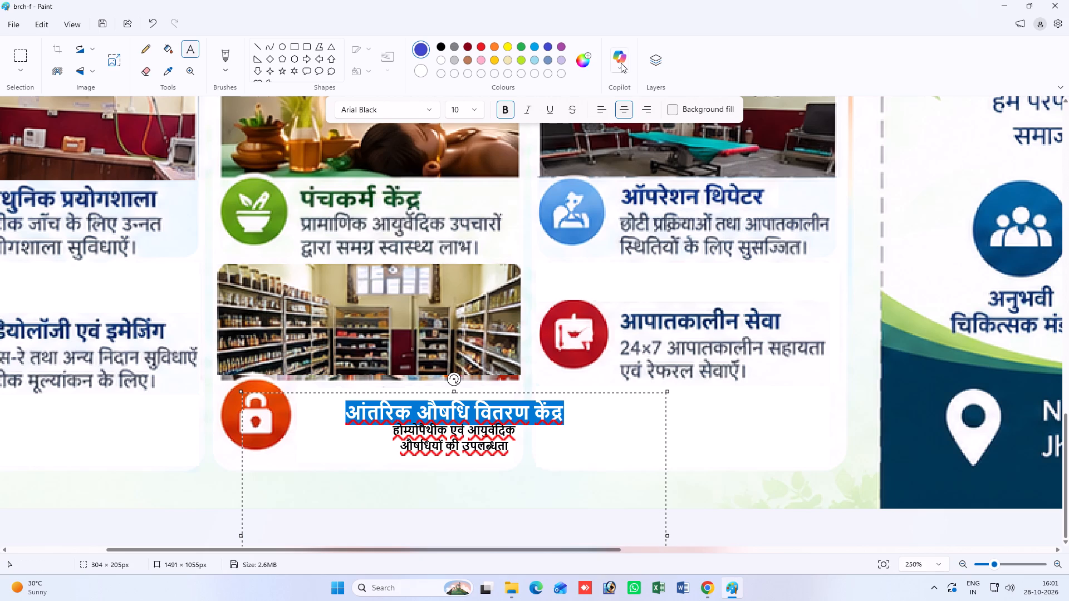
click(588, 68)
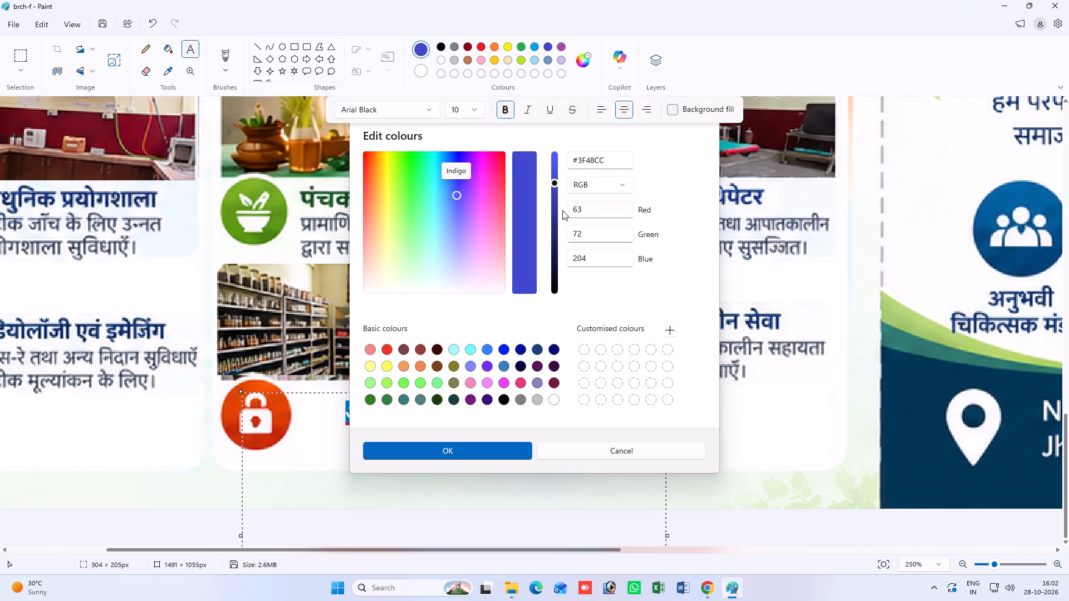
drag(553, 183, 553, 208)
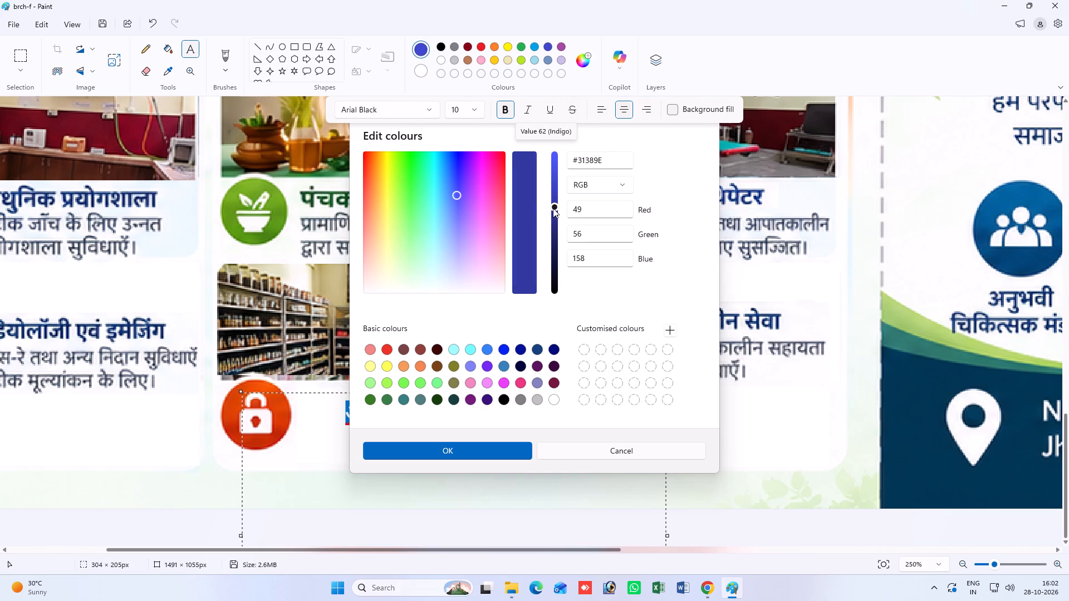
drag(553, 208, 555, 224)
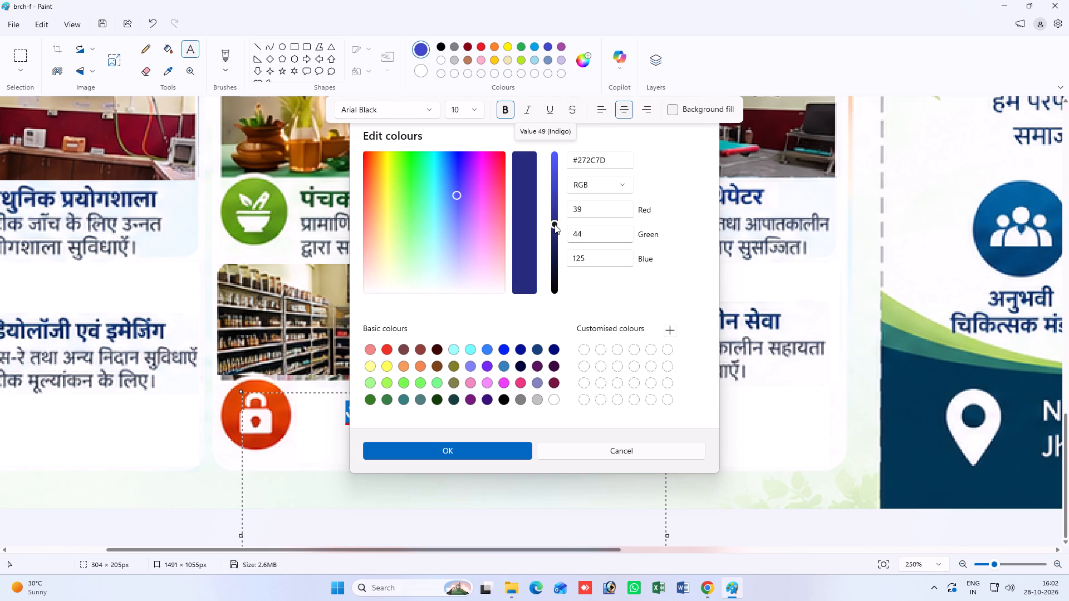
drag(555, 224, 555, 226)
click(513, 449)
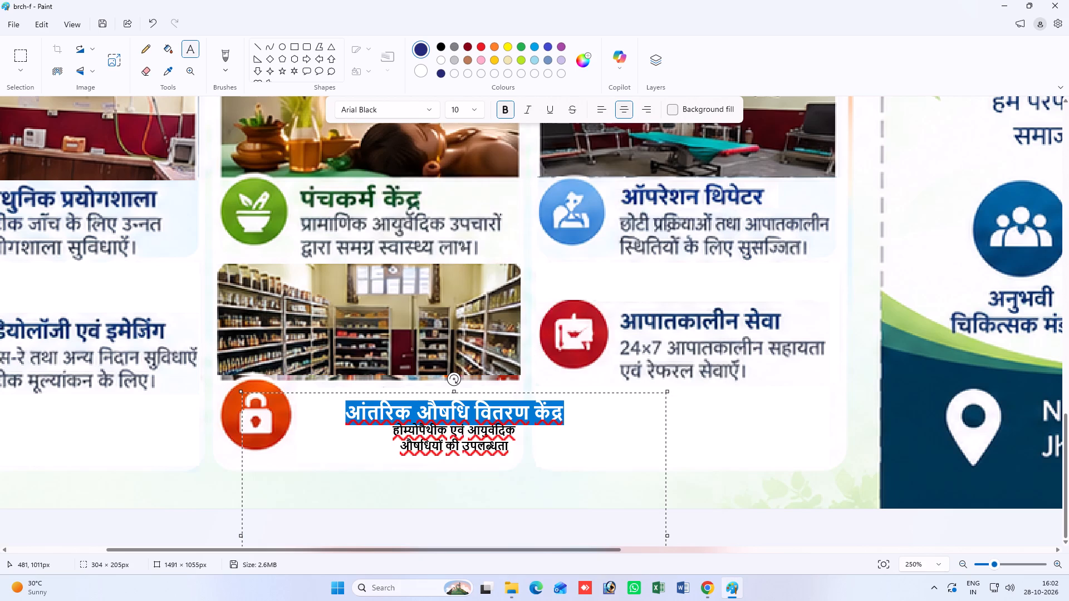
click(519, 428)
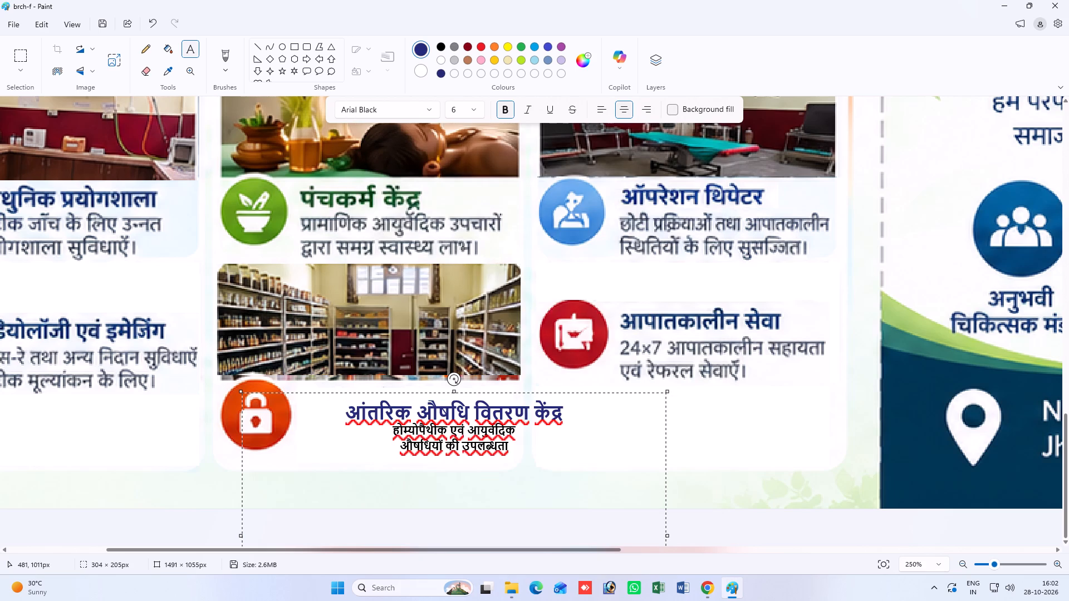
Darken the heading's custom colour further to a deep navy, keeping the same hue.
drag(568, 413, 344, 401)
click(585, 63)
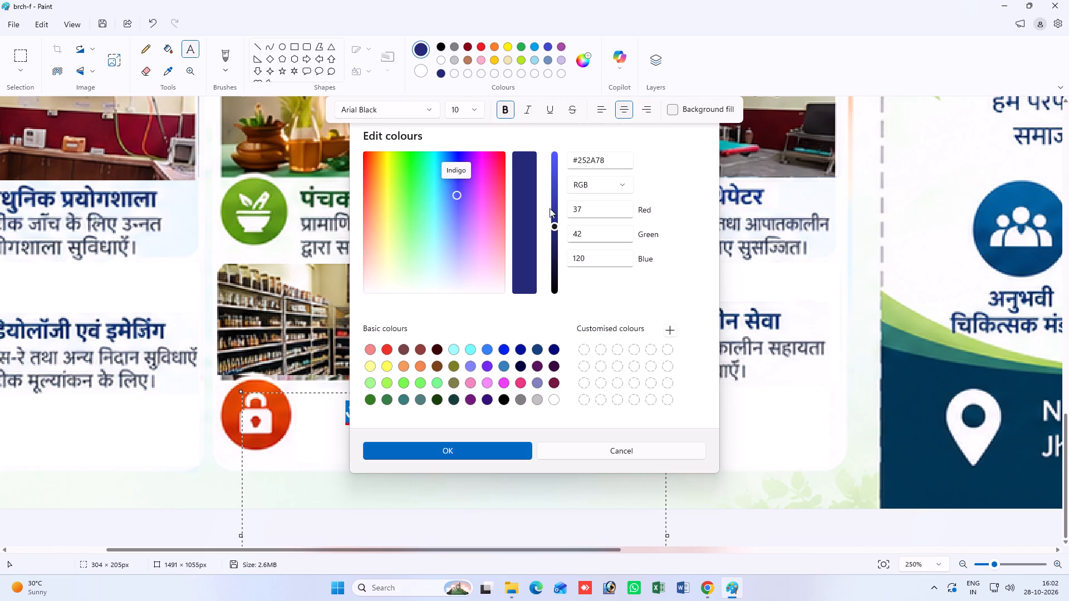
drag(555, 229, 555, 247)
click(469, 451)
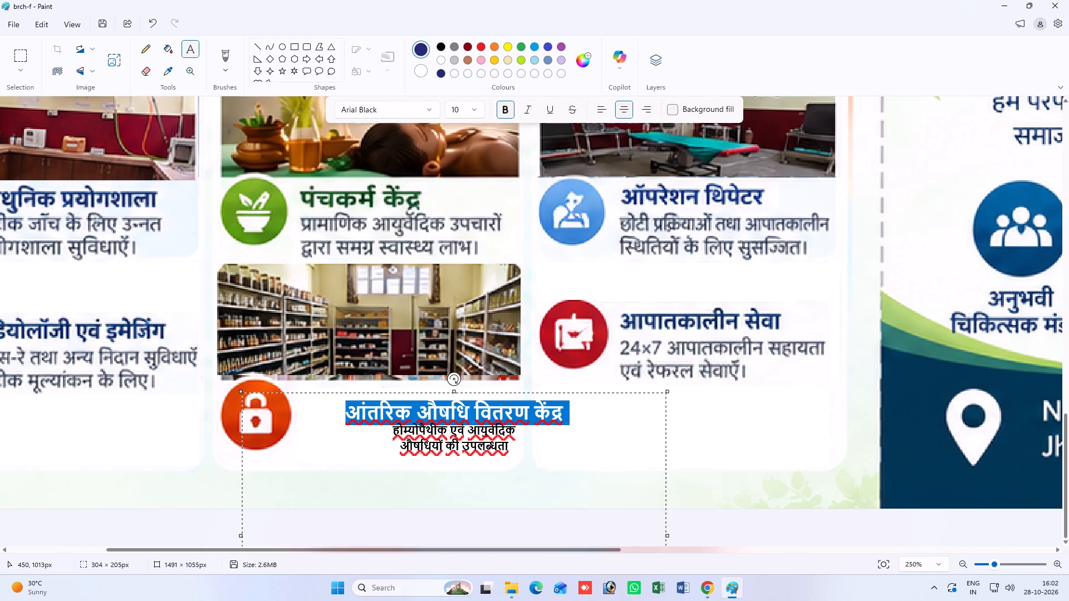
click(510, 427)
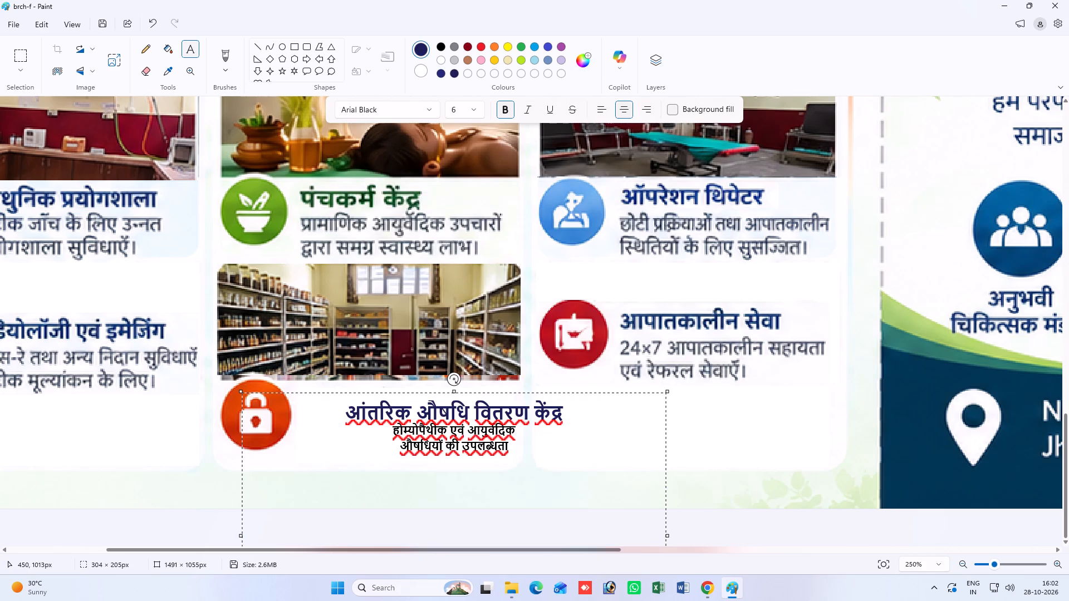
Position the pharmacy text just below the pharmacy photo beside the orange lock icon and commit it to the image.
drag(577, 394, 527, 383)
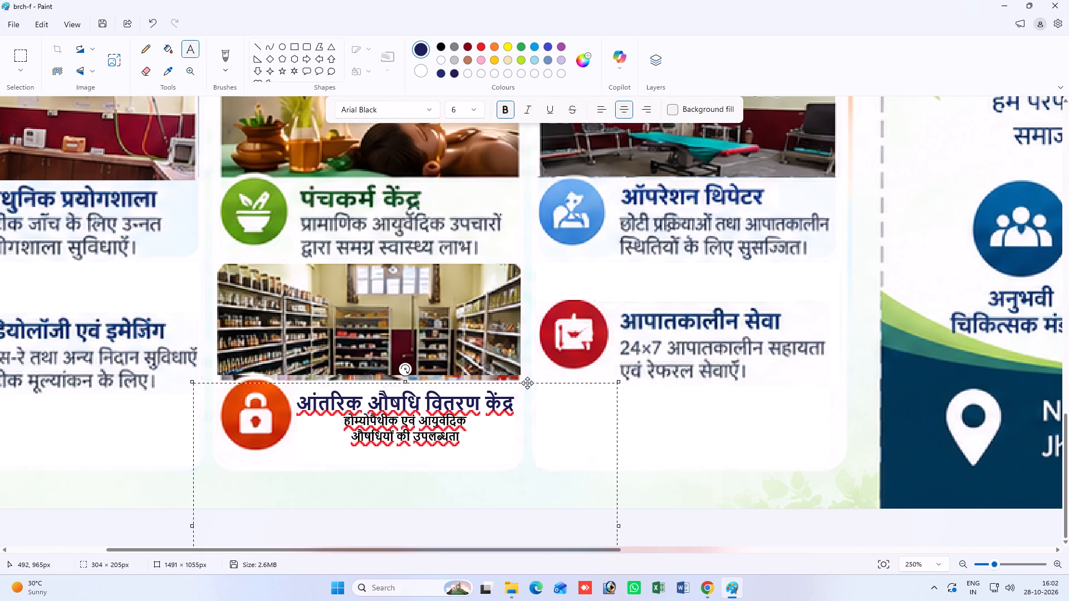
drag(527, 383, 527, 381)
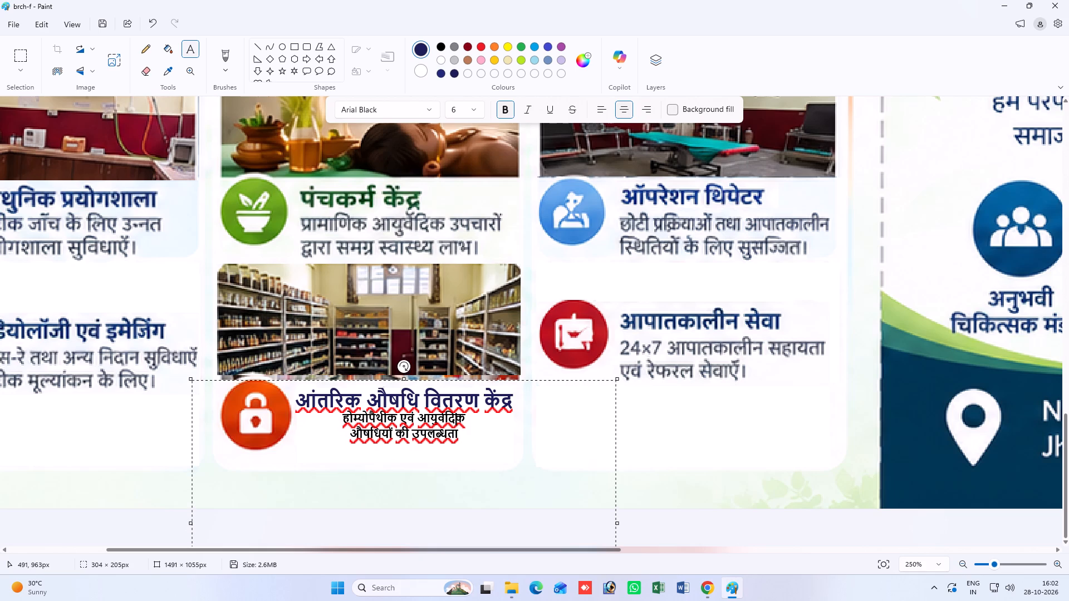
click(519, 447)
click(651, 440)
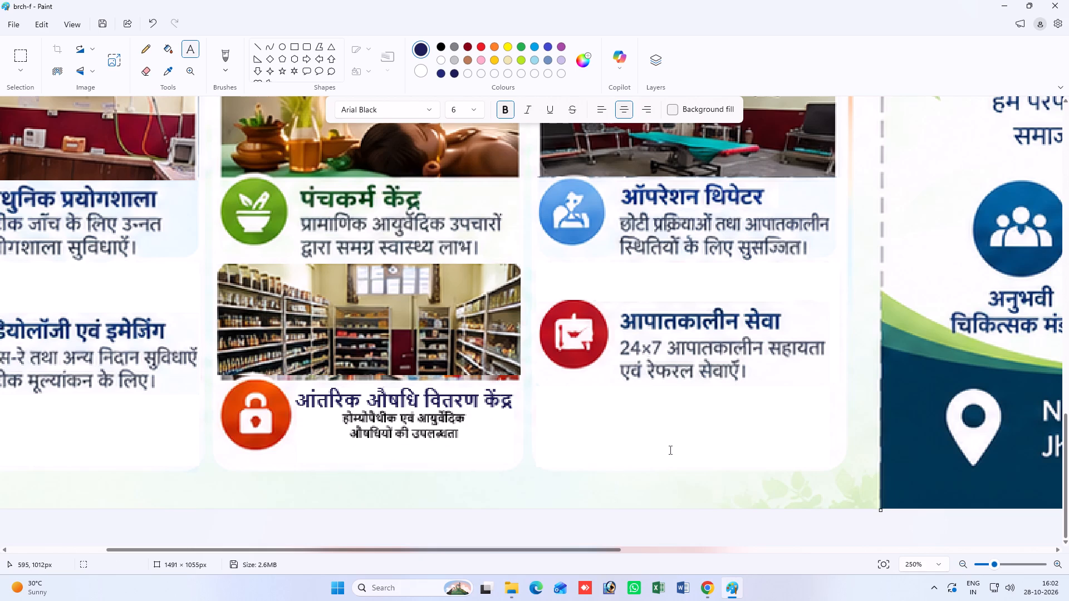
Check the brochure at 100% zoom, save brch-f and close it.
triple_click(969, 568)
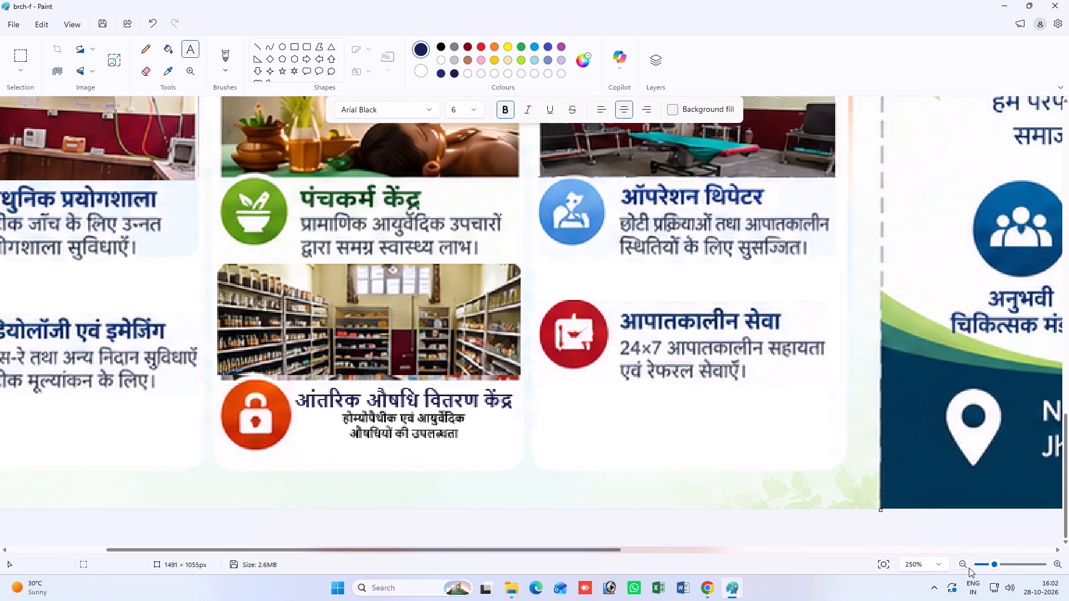
double_click(968, 568)
triple_click(968, 568)
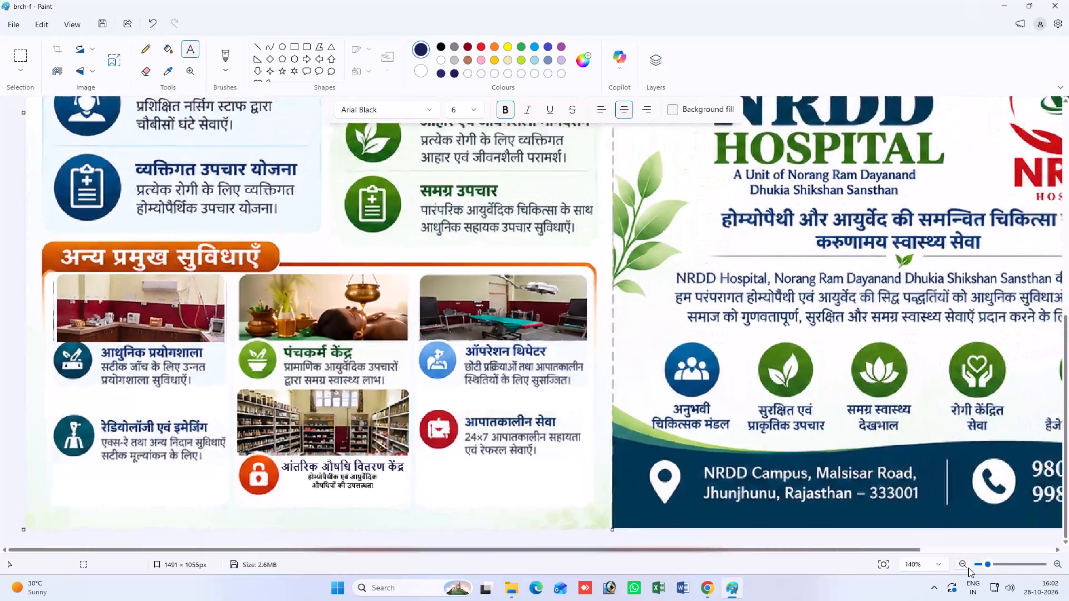
click(968, 568)
click(968, 568)
click(968, 568)
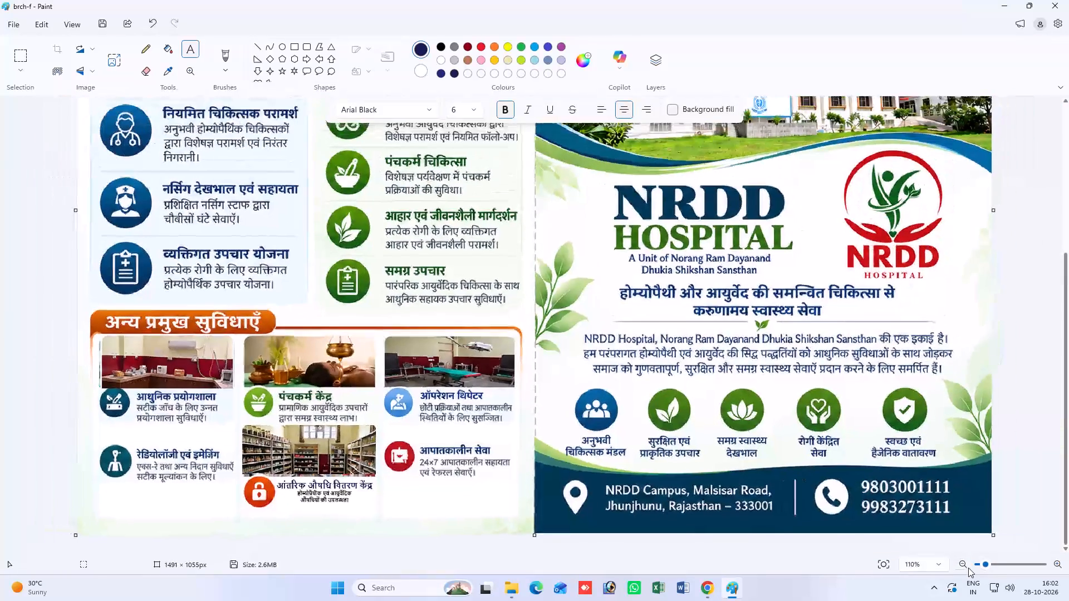
click(968, 568)
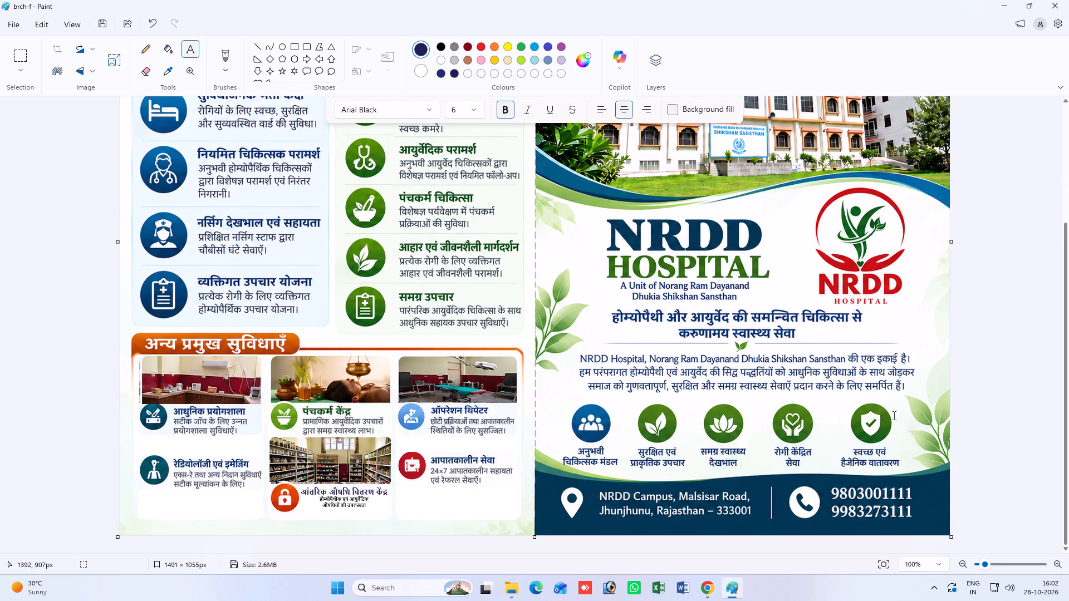
key(ctrl+s)
click(1064, 0)
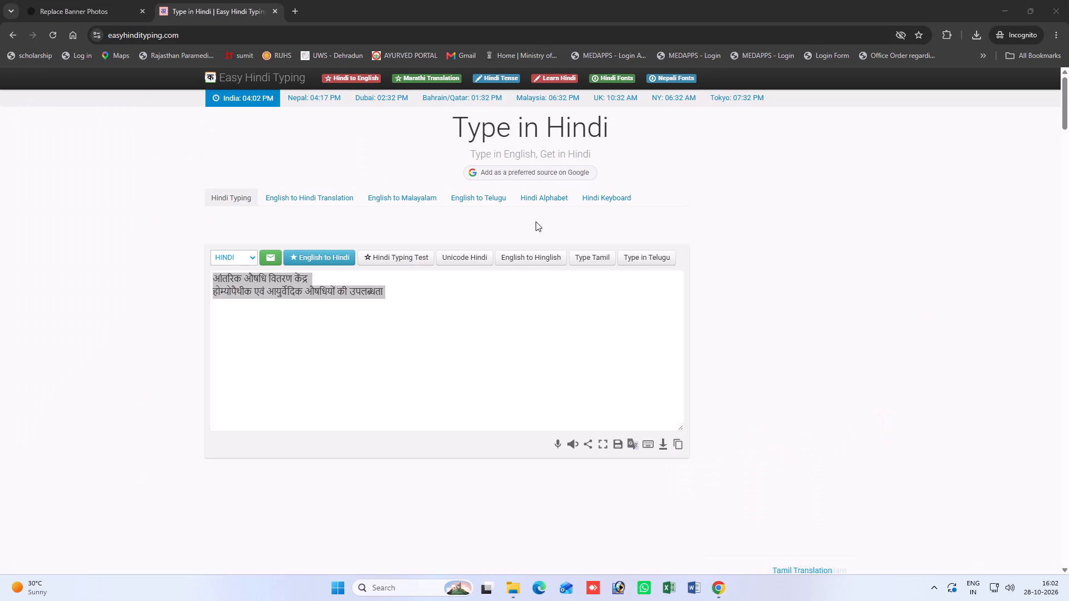
View brch-b from the Music folder in Photos, examine its content at full window size, and close it.
click(526, 590)
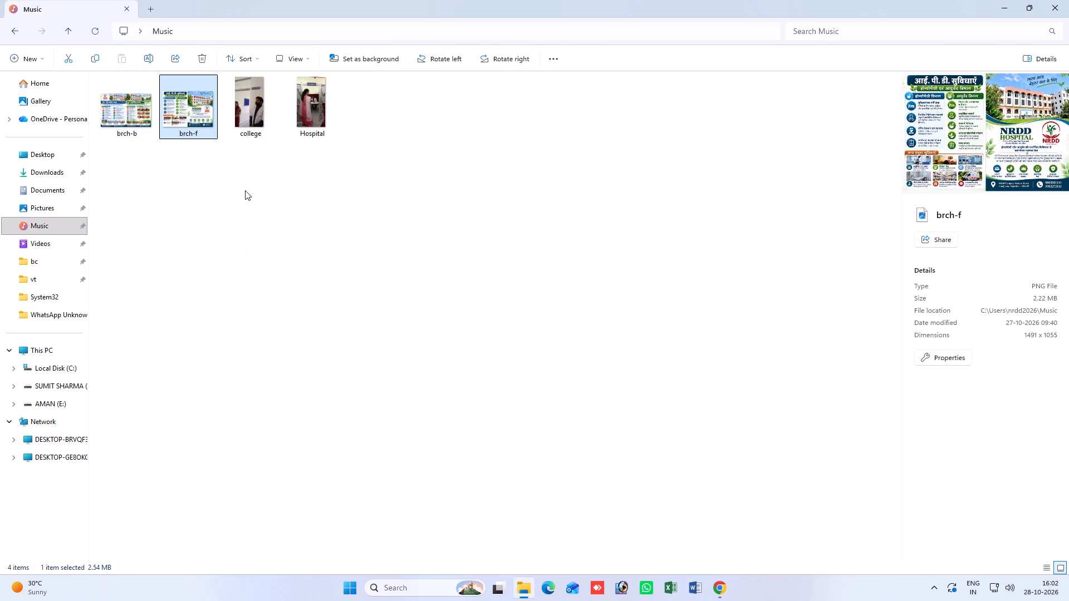
double_click(109, 109)
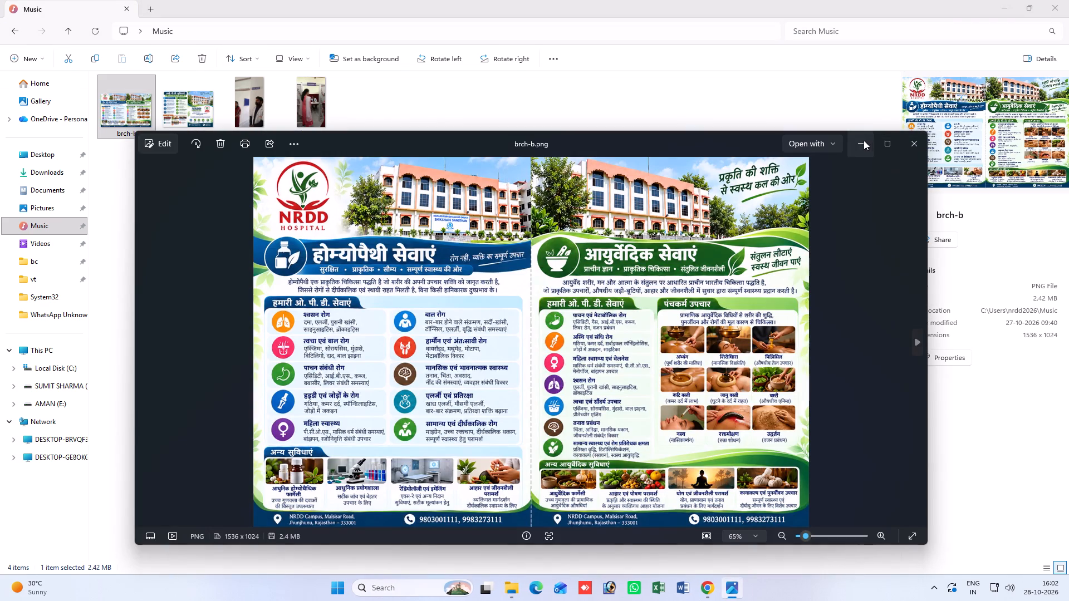
click(886, 141)
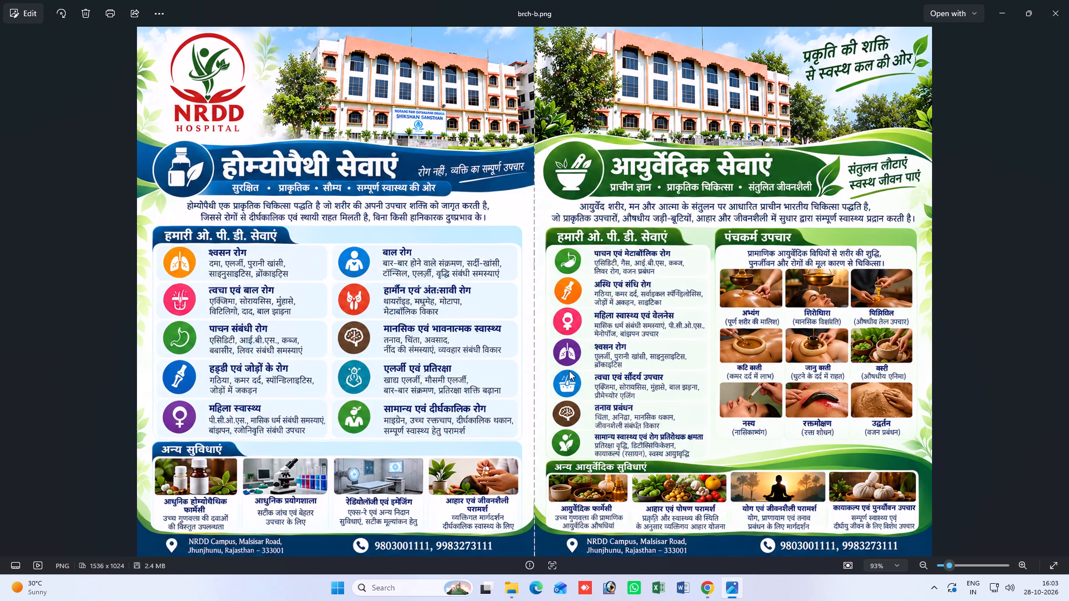
click(1068, 0)
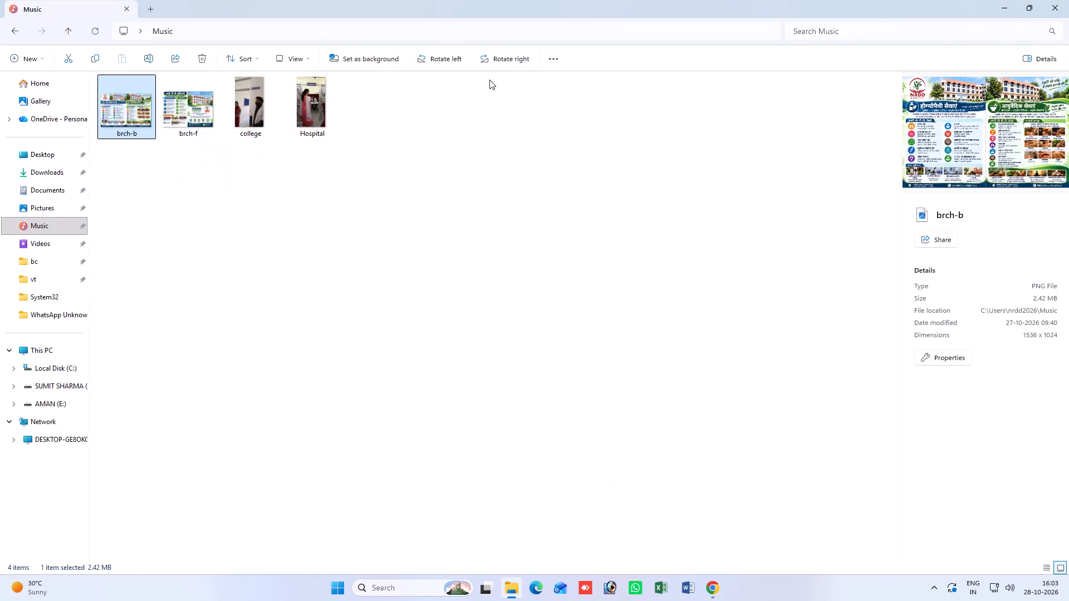
Open brch-b from the Music folder in Paint and bring its lower facility sections into view.
right_click(133, 112)
right_click(124, 102)
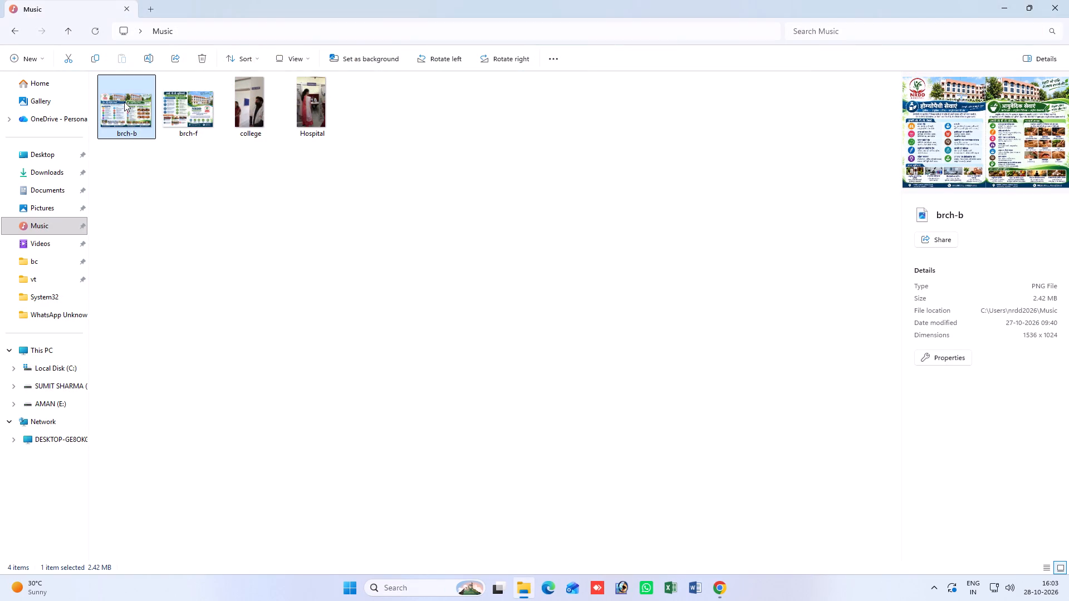
click(168, 110)
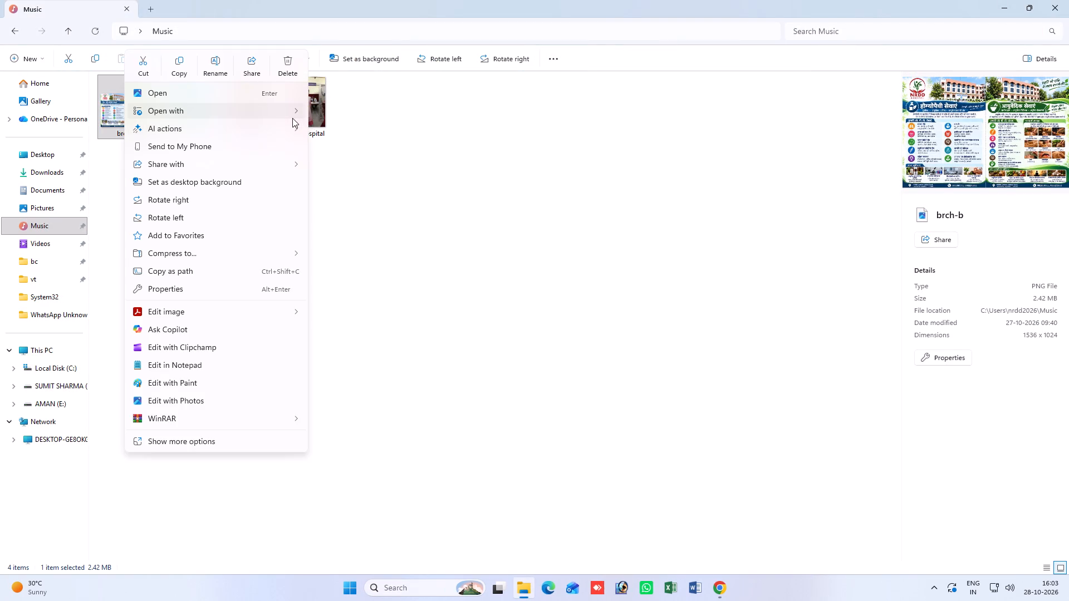
click(292, 118)
click(321, 145)
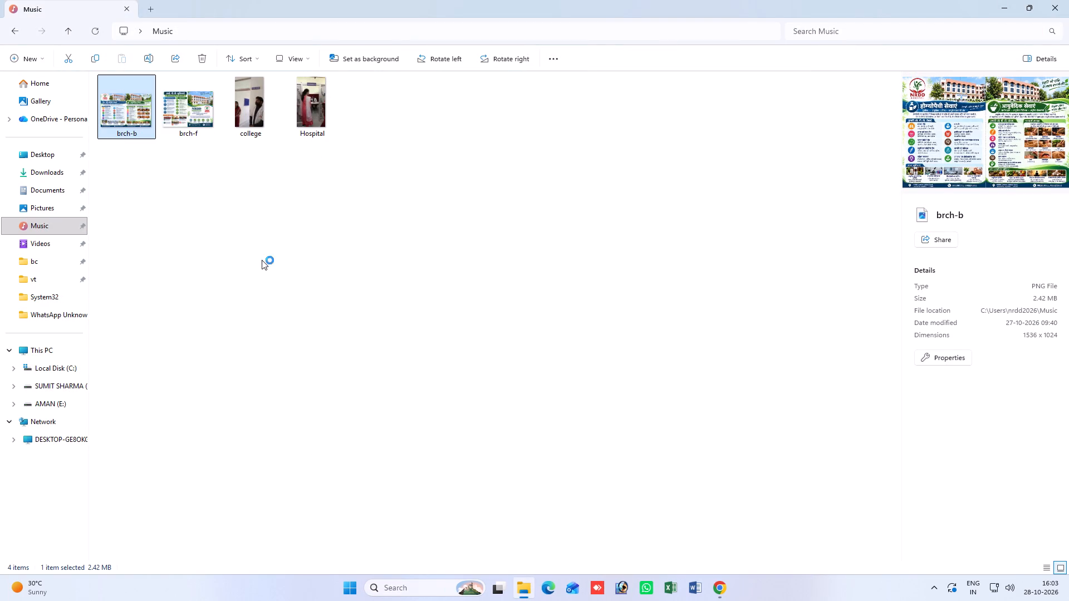
drag(1068, 229, 1068, 307)
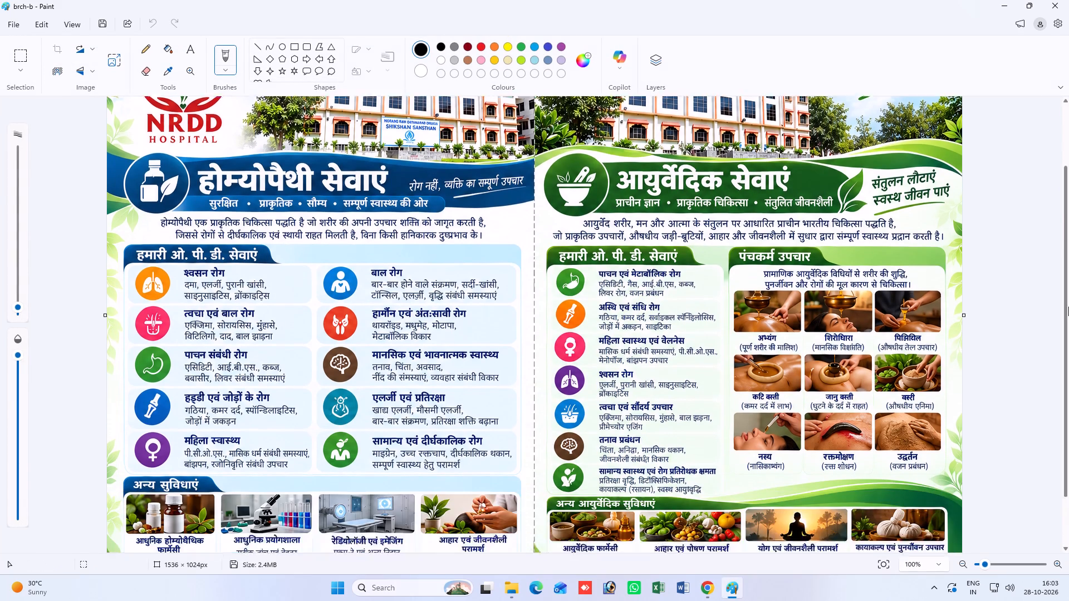
drag(1068, 307, 1068, 362)
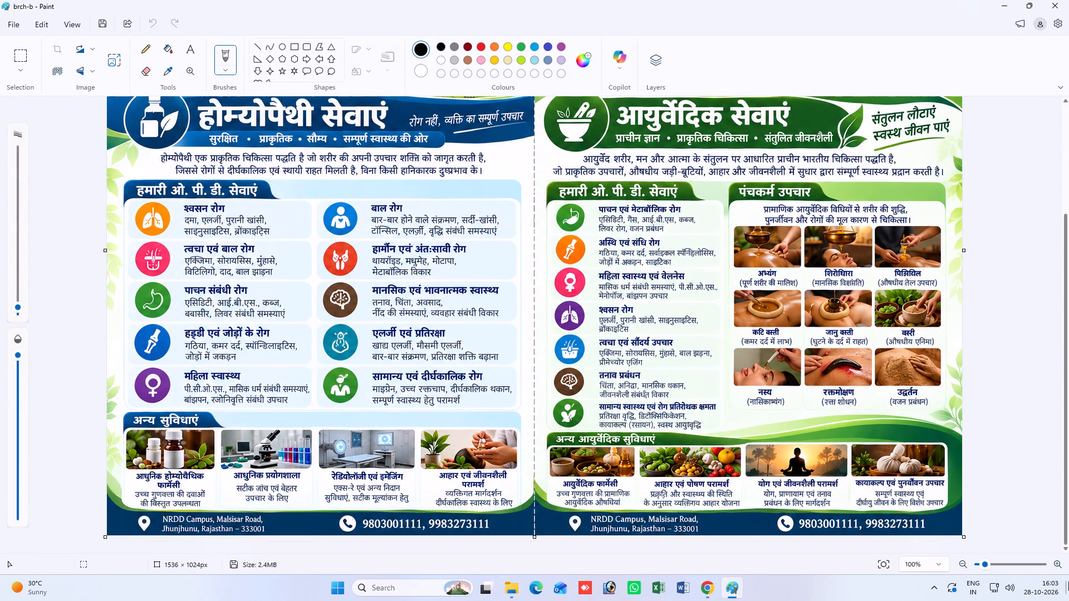
Shift the धारा part of the शिरोधारा caption under the पंचकर्म उपचार photos about 5 px left to close up the word.
triple_click(1058, 567)
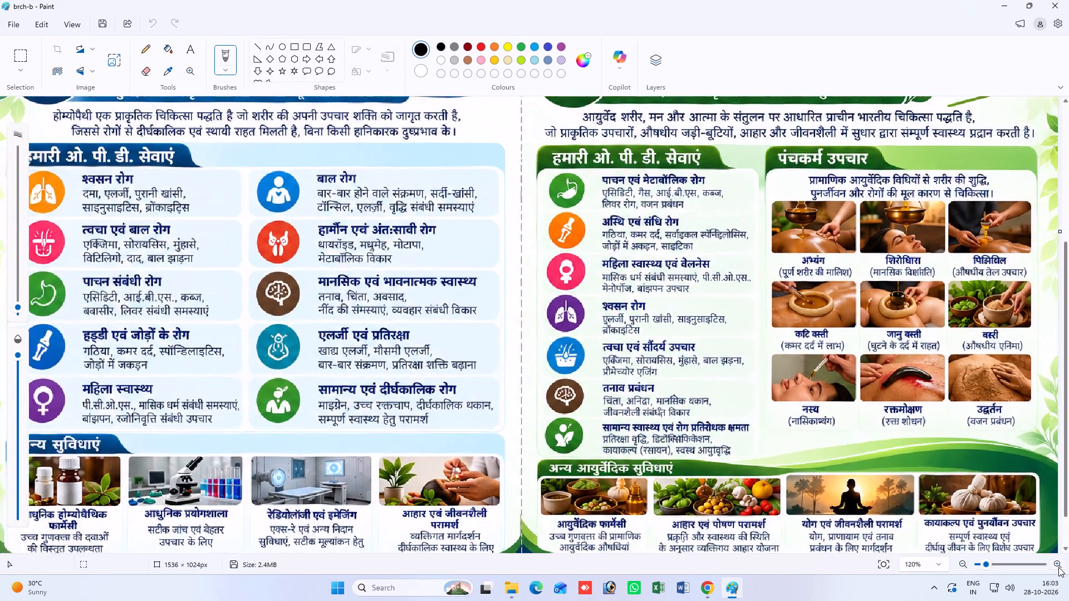
triple_click(1058, 567)
drag(915, 550, 1033, 555)
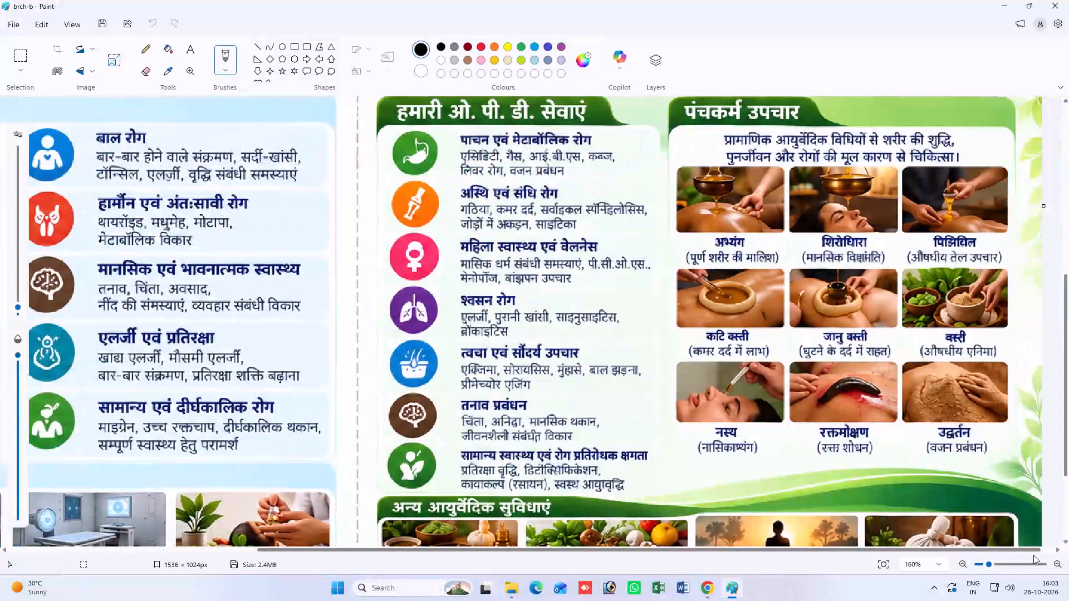
drag(1033, 555, 1036, 555)
triple_click(1057, 568)
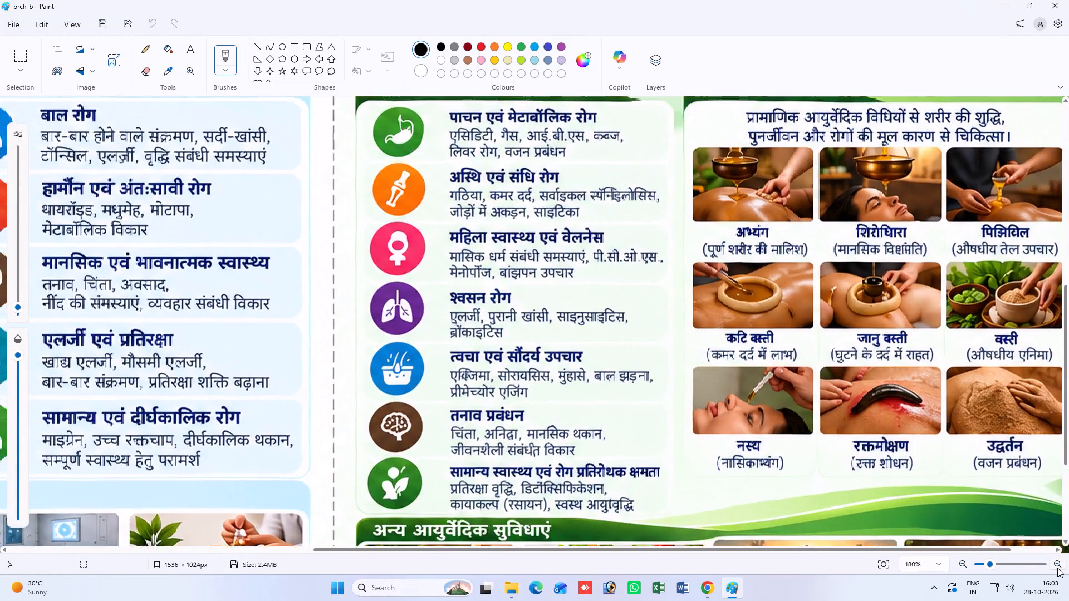
triple_click(1058, 568)
triple_click(1058, 568)
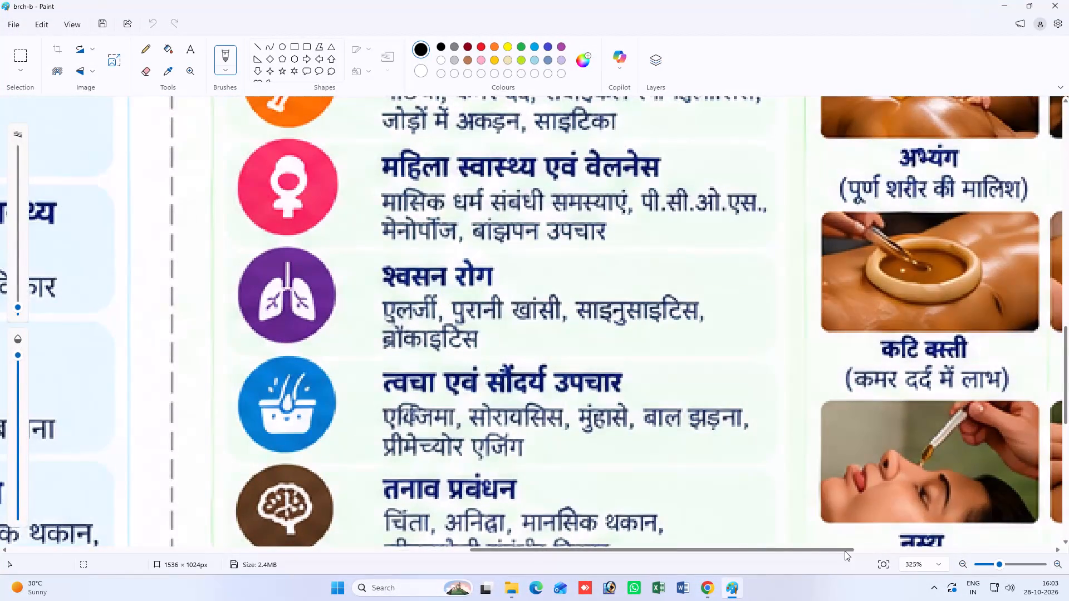
drag(845, 550, 983, 554)
scroll(991, 425, up, 2)
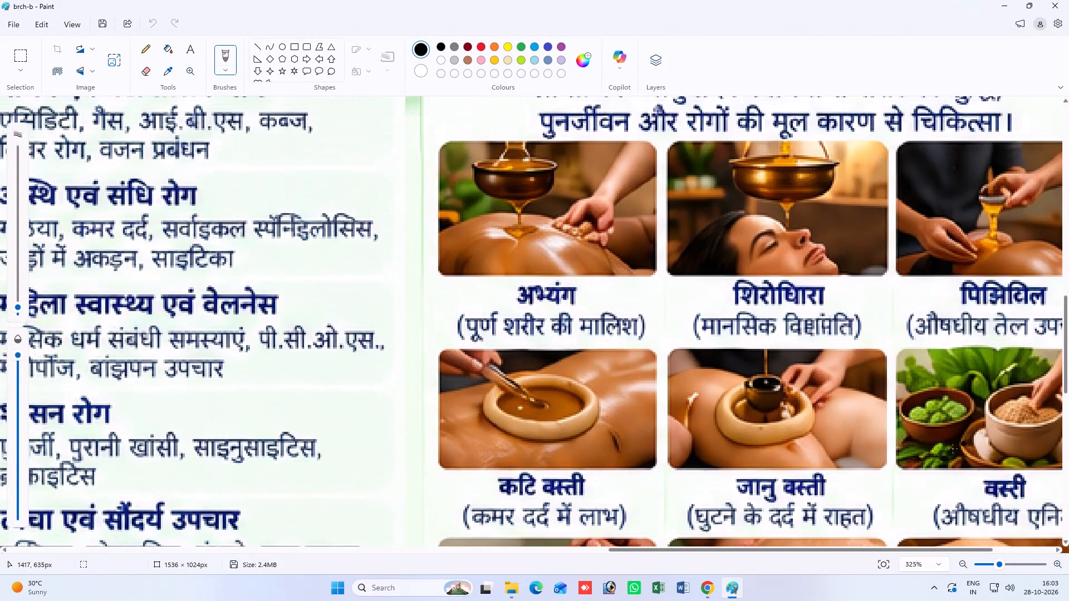
drag(702, 551, 737, 552)
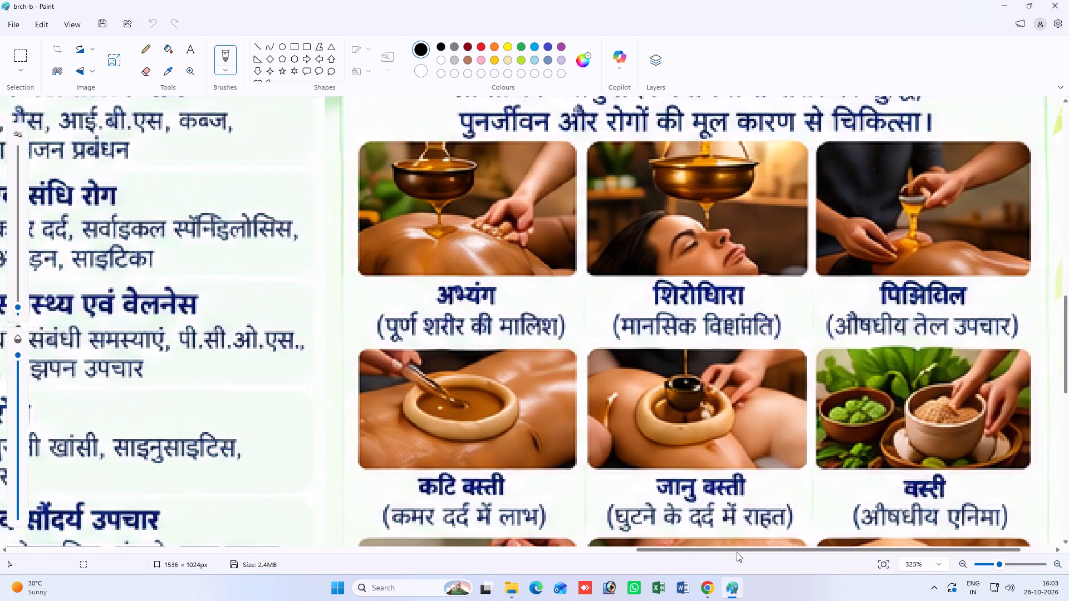
drag(737, 552, 739, 552)
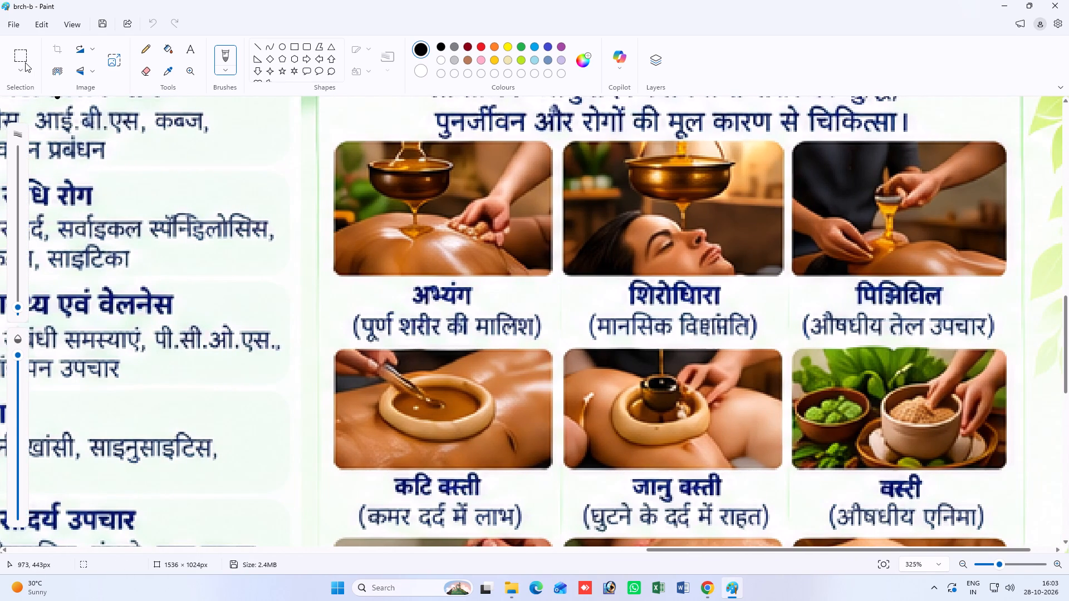
click(19, 50)
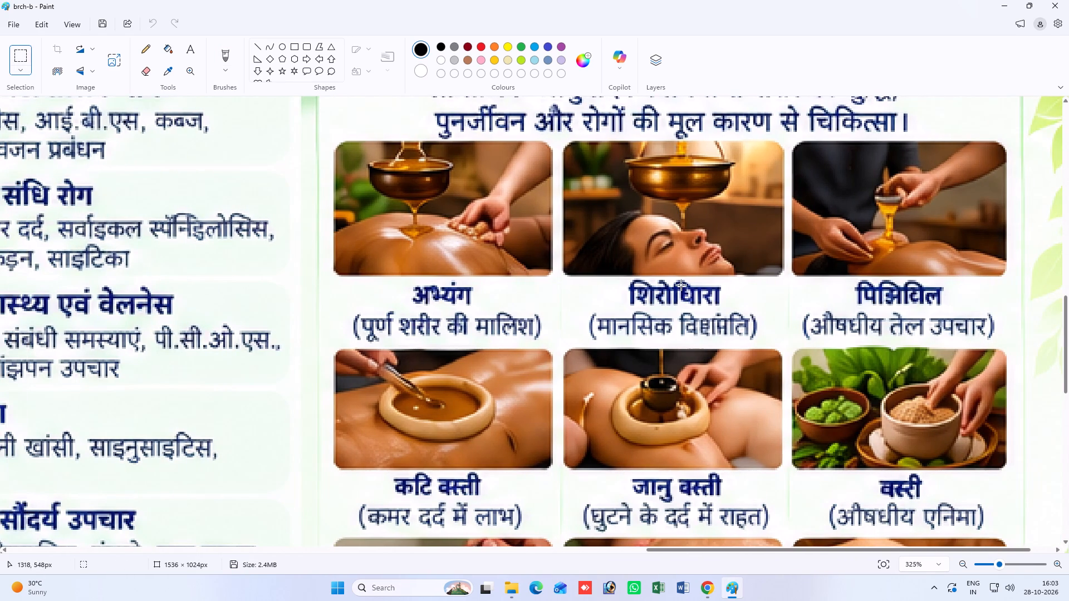
drag(681, 285, 716, 309)
drag(716, 309, 725, 309)
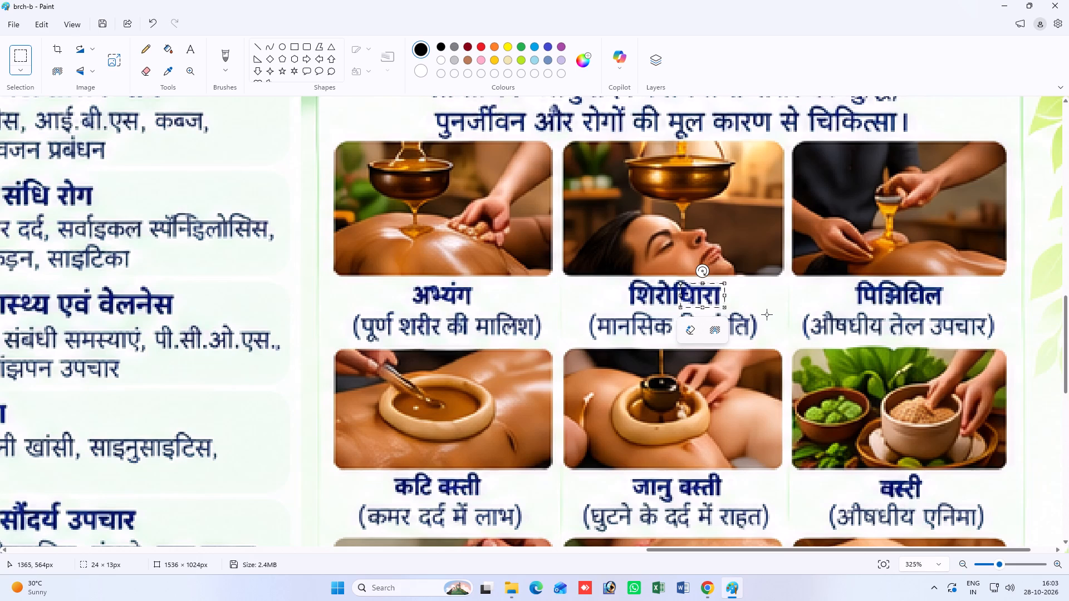
key(Left)
key(Left)
key(Left)
key(Left)
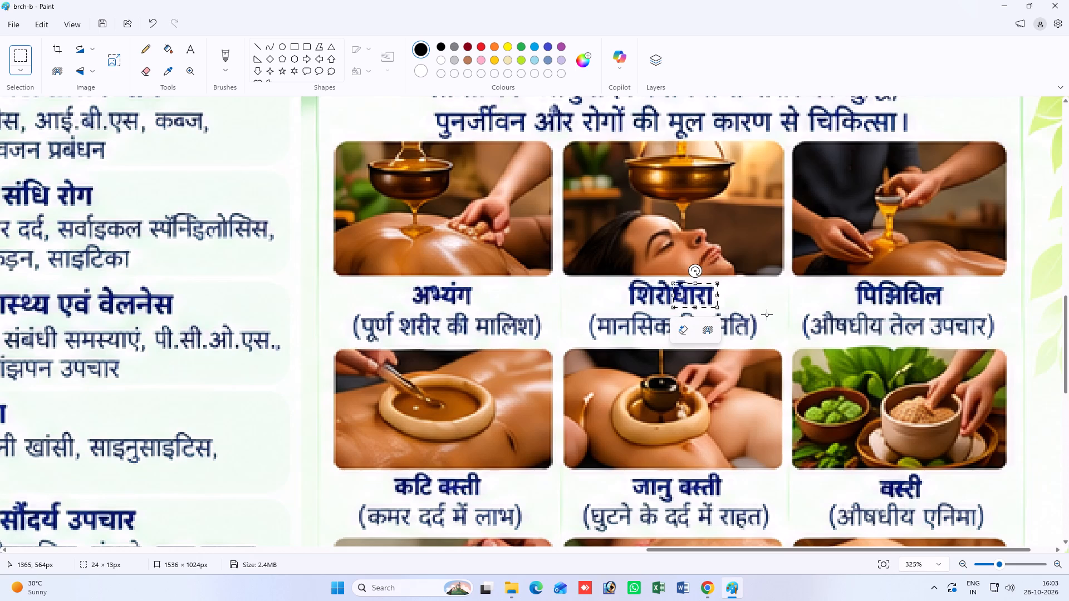
key(Left)
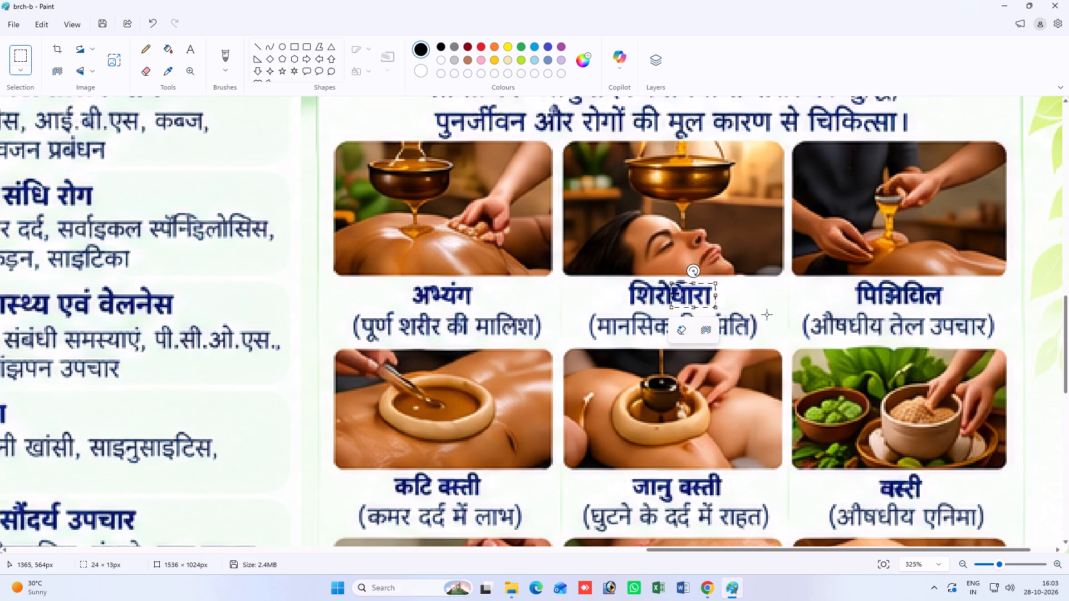
click(743, 296)
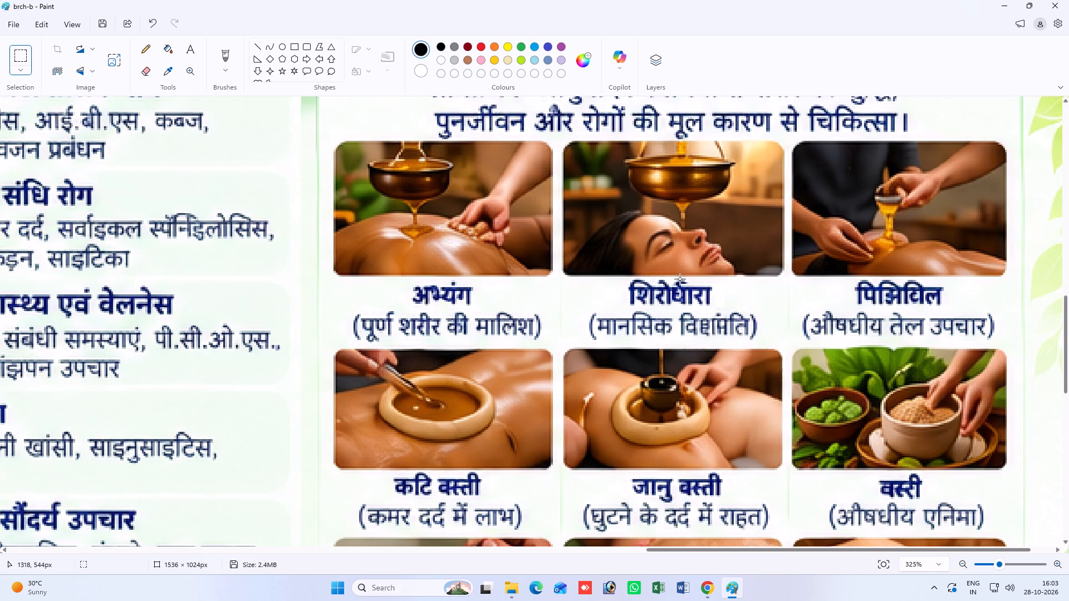
Erase the stray marks just above the धा of the शिरोधारा caption.
drag(673, 278, 699, 286)
drag(699, 286, 699, 285)
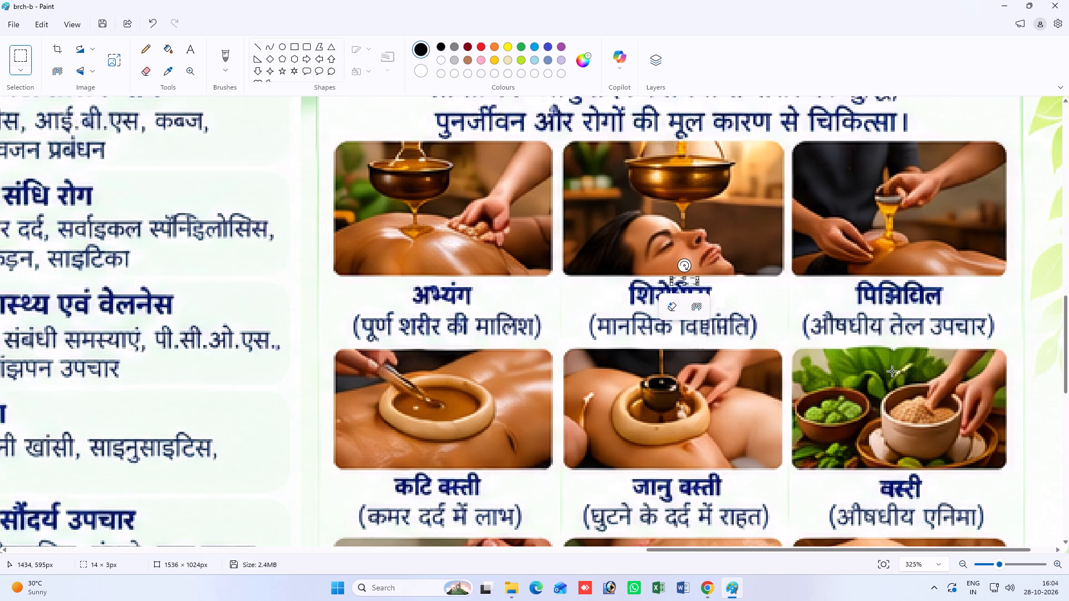
key(Delete)
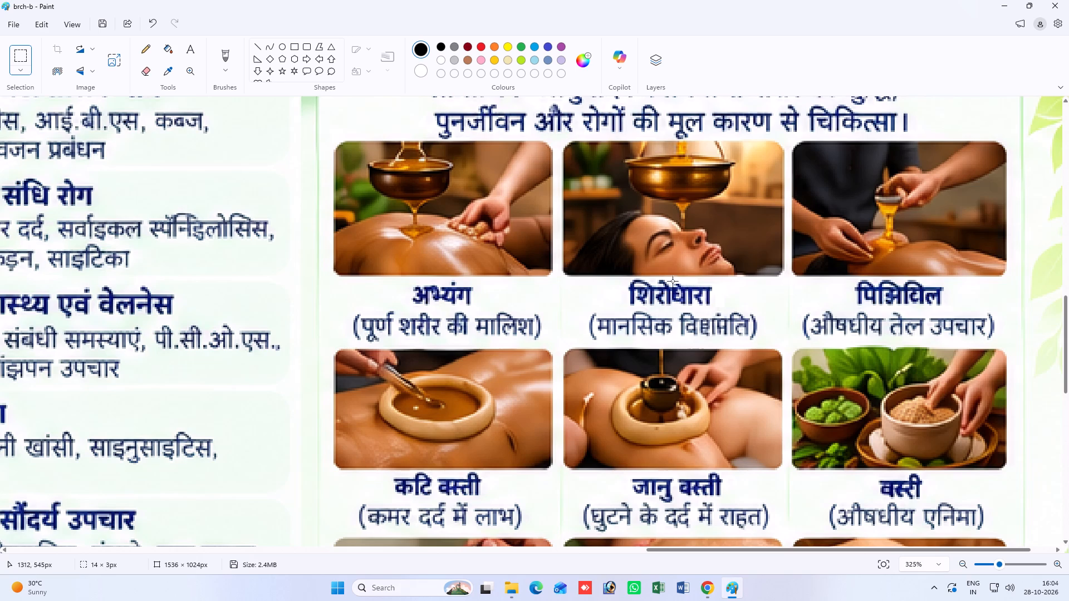
drag(673, 282, 692, 287)
key(Delete)
Check the शिरोधारा caption in the whole brochure at 70% and at 100% zoom.
triple_click(967, 567)
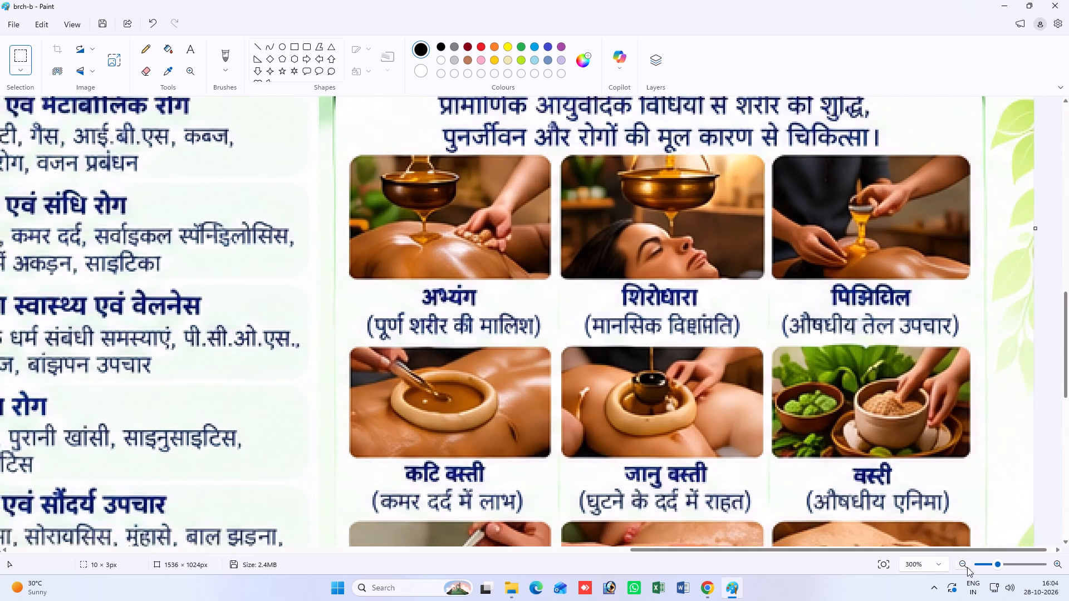
click(967, 567)
click(967, 567)
double_click(967, 567)
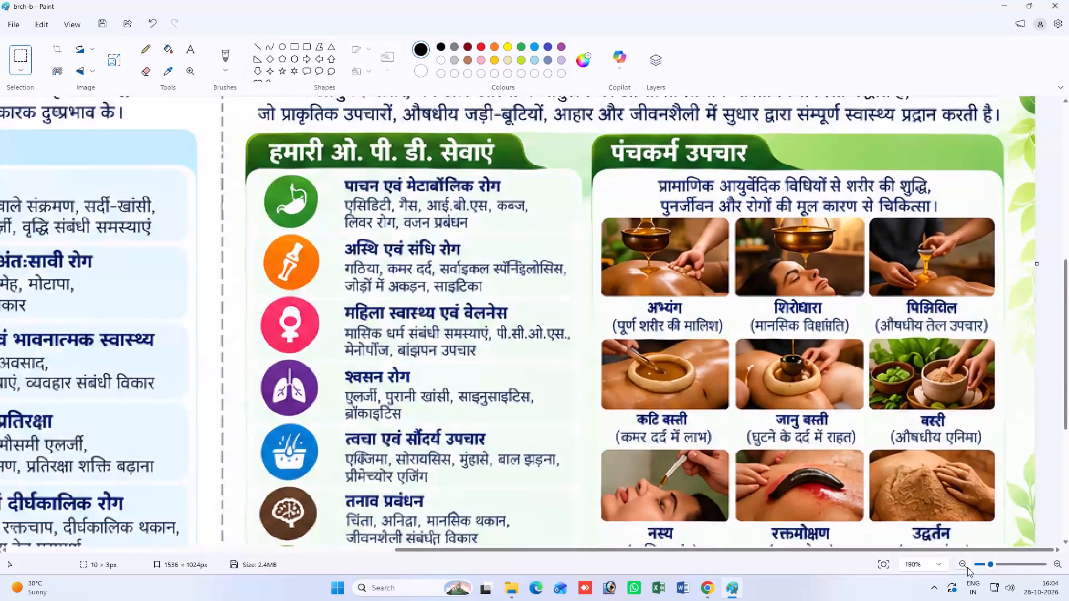
double_click(967, 567)
triple_click(967, 567)
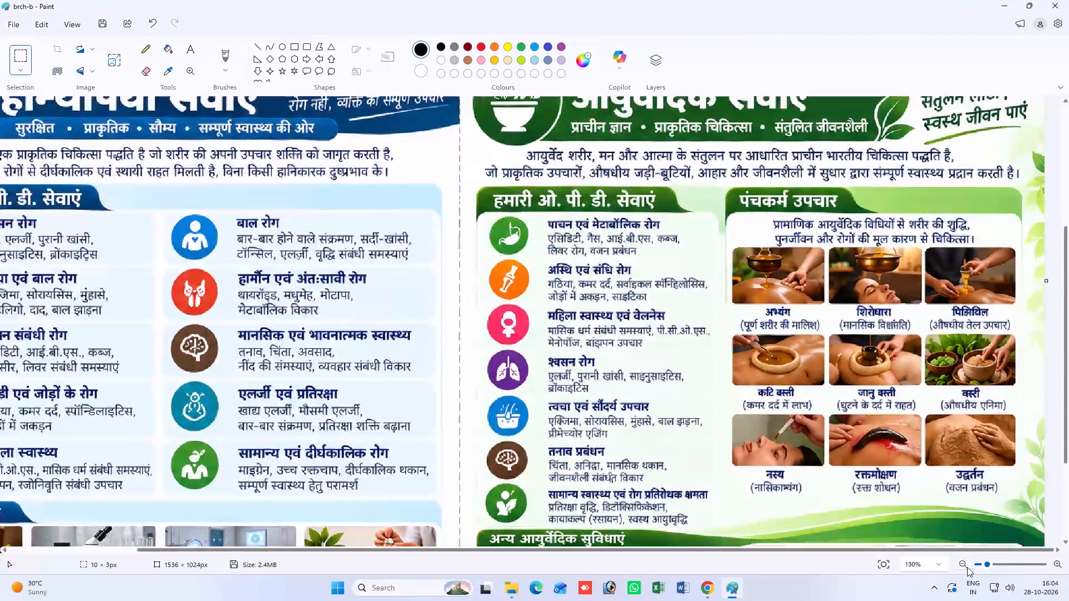
triple_click(967, 567)
triple_click(967, 567)
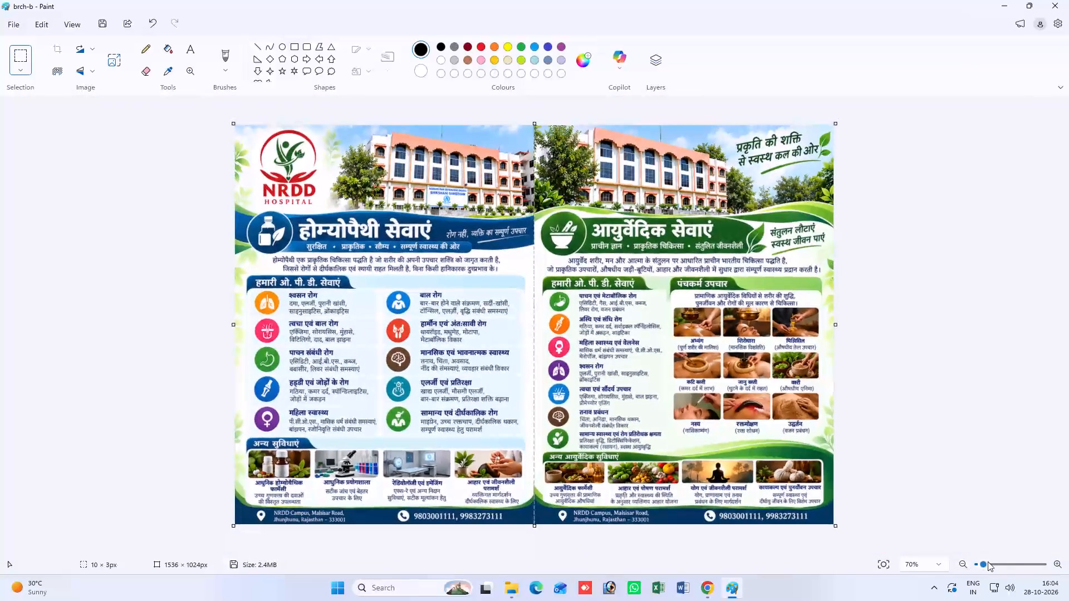
double_click(1055, 563)
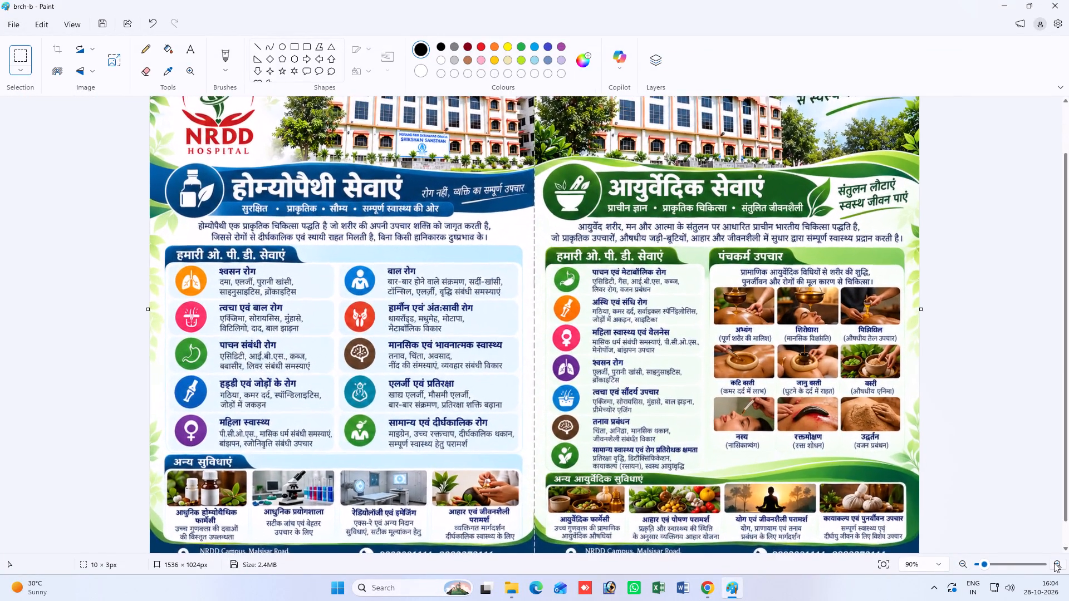
click(1054, 563)
scroll(614, 484, down, 3)
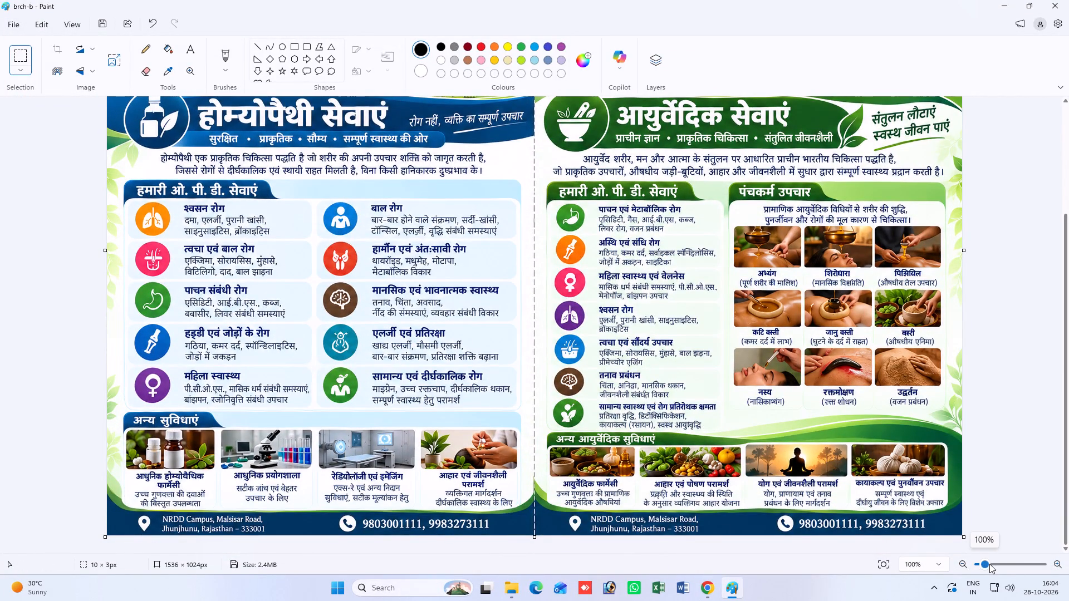
Delete the medicine bottle photo above the homeopathic pharmacy text in the अन्य सुविधाएं section.
drag(990, 564, 997, 564)
scroll(364, 439, down, 6)
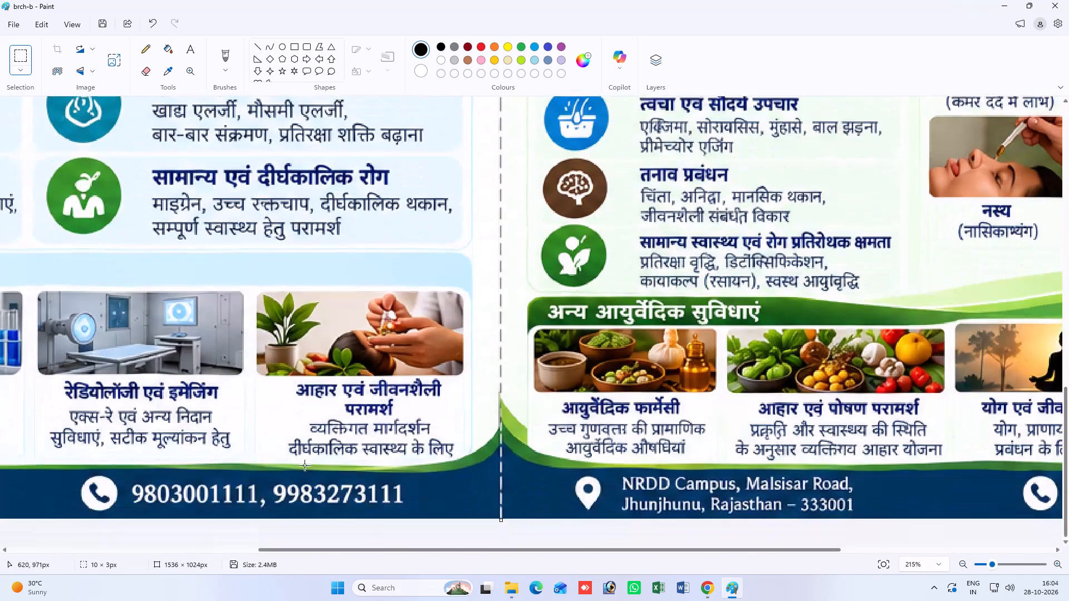
drag(323, 546, 95, 536)
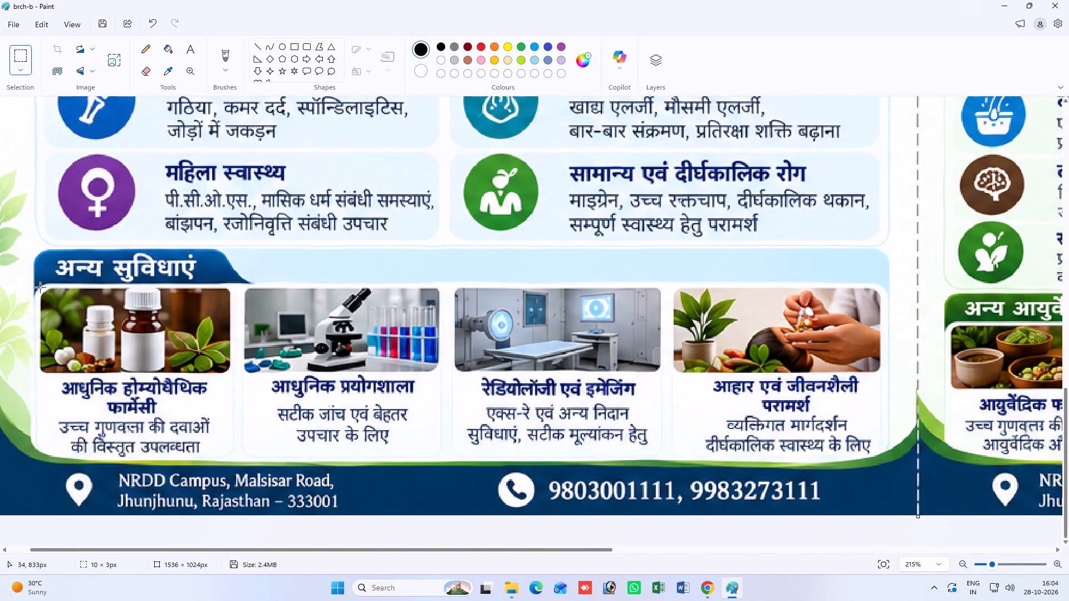
drag(40, 287, 215, 376)
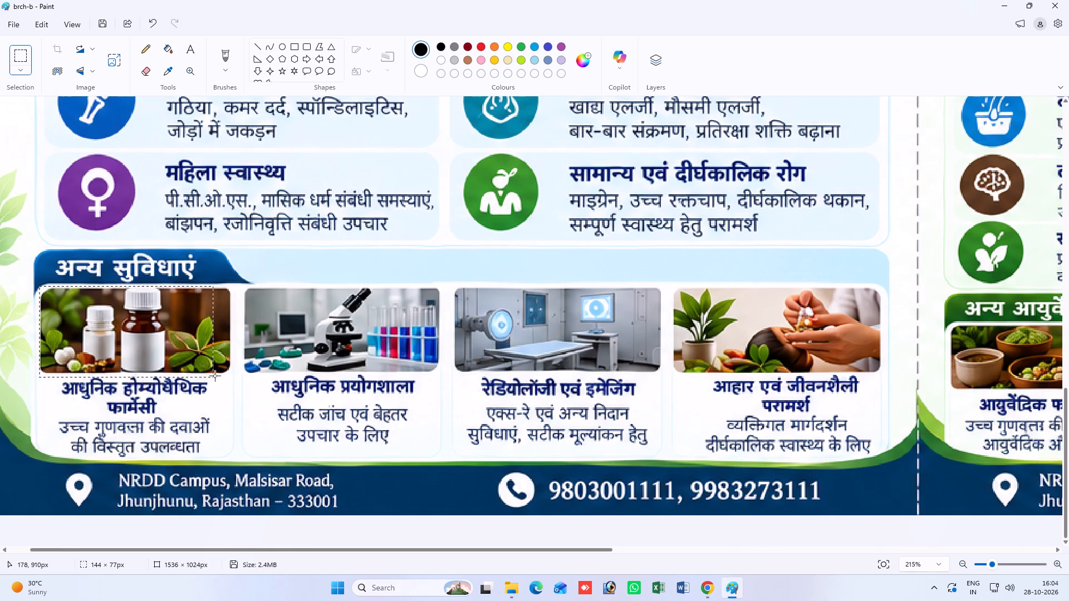
drag(215, 376, 232, 376)
key(Delete)
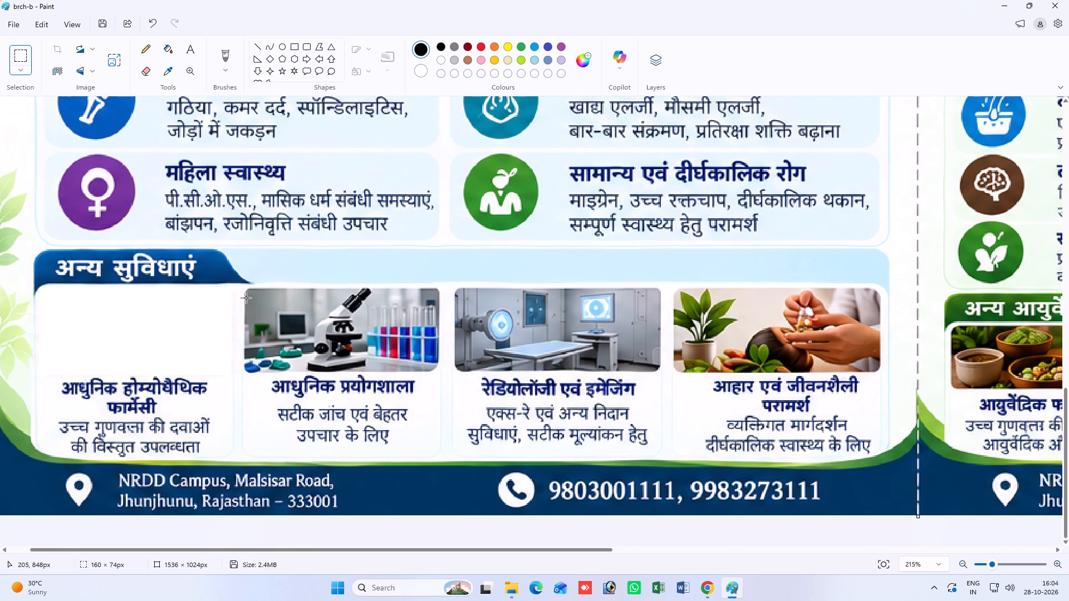
Delete the microscope photo above the आधुनिक प्रयोगशाला text, including its leftover edge line.
drag(243, 287, 301, 376)
drag(301, 376, 439, 374)
key(Delete)
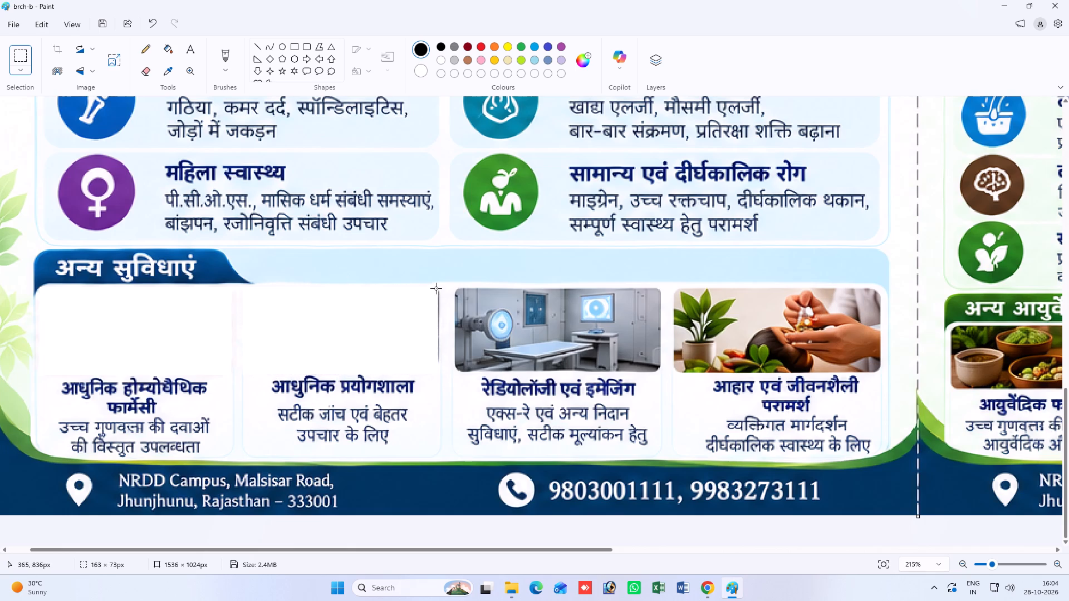
drag(434, 287, 440, 367)
key(Delete)
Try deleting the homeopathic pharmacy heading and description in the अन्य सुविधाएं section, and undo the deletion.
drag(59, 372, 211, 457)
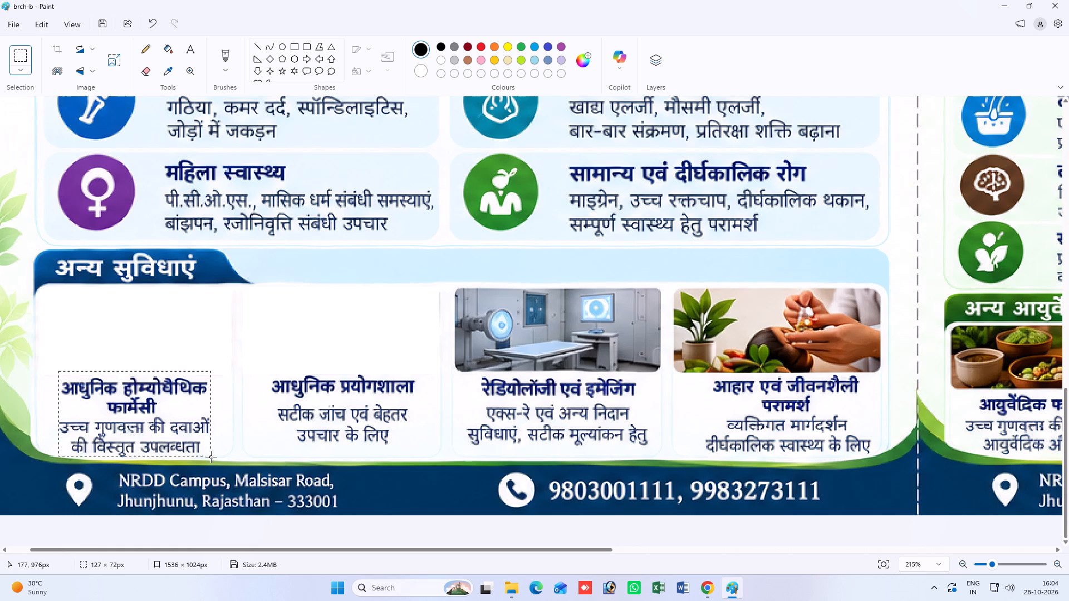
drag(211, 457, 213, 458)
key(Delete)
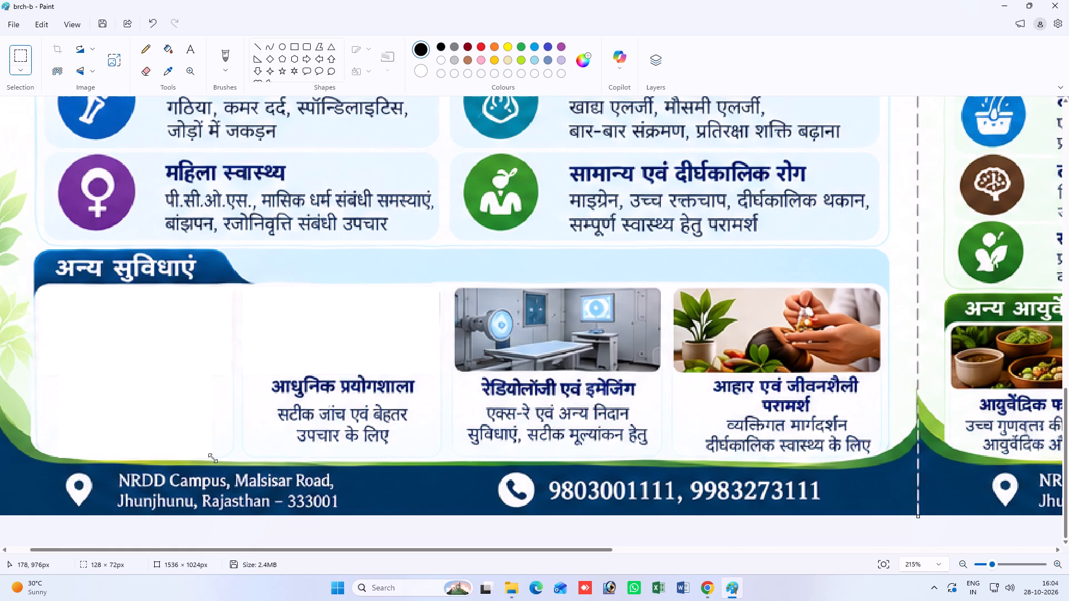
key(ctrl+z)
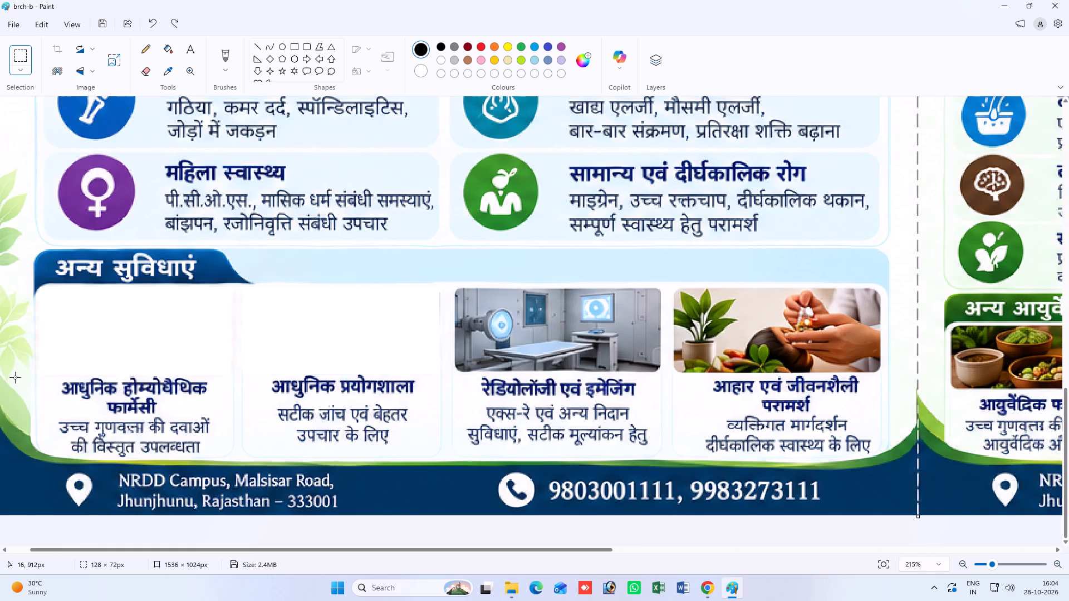
Move the homeopathic pharmacy heading and description straight up, partly into the emptied photo area of the अन्य सुविधाएं section.
drag(54, 374, 96, 436)
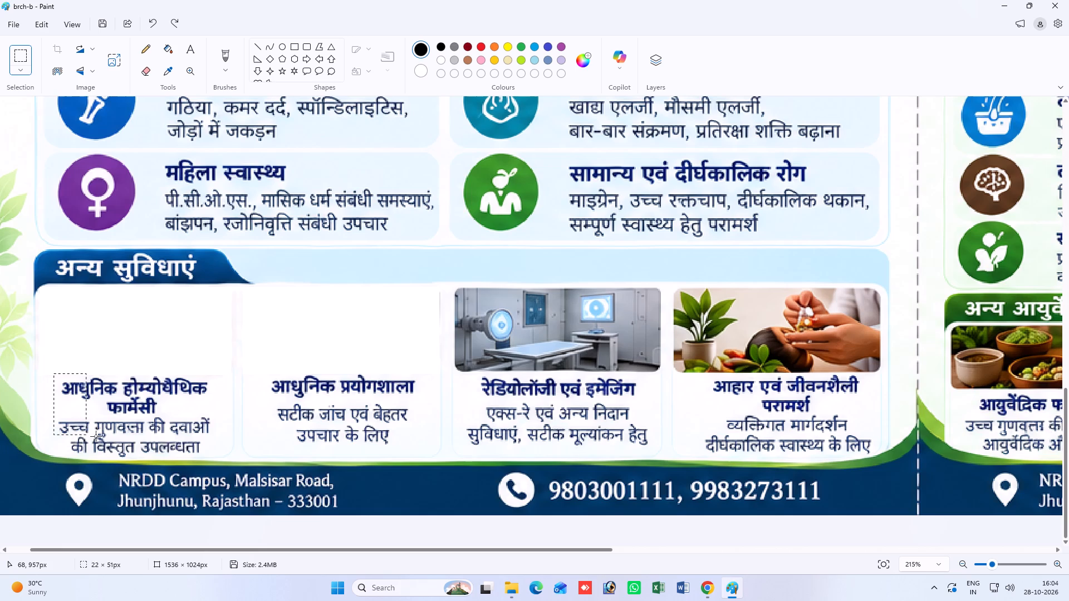
drag(96, 436, 215, 457)
key(Up)
key(Up)
key(Up)
key(Up)
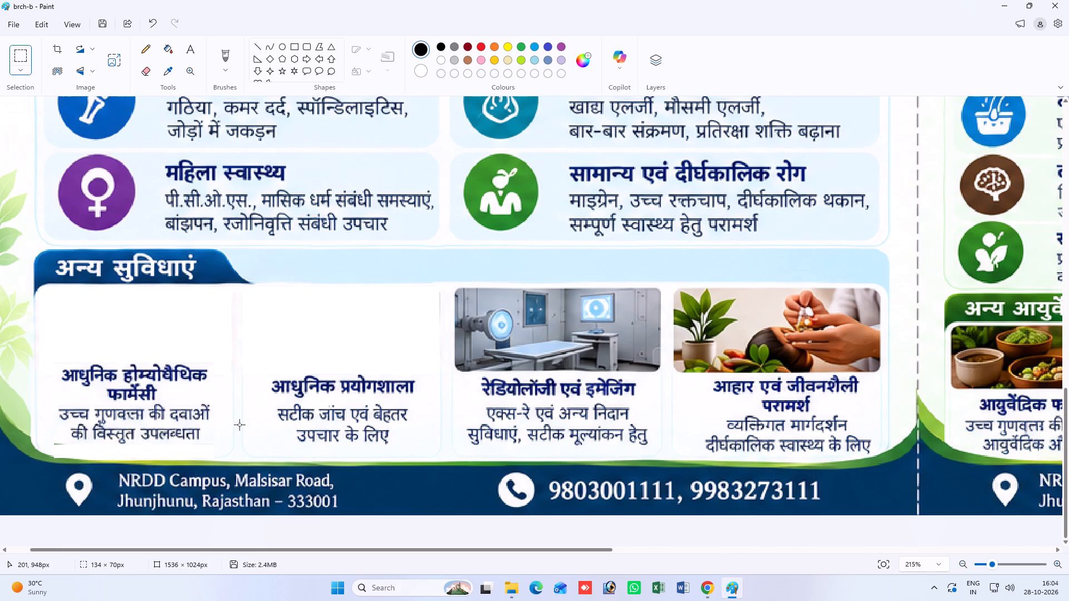
key(Up)
key(Up)
key(Up)
key(Up)
key(Up)
key(Up)
key(Up)
key(Up)
key(Up)
key(Up)
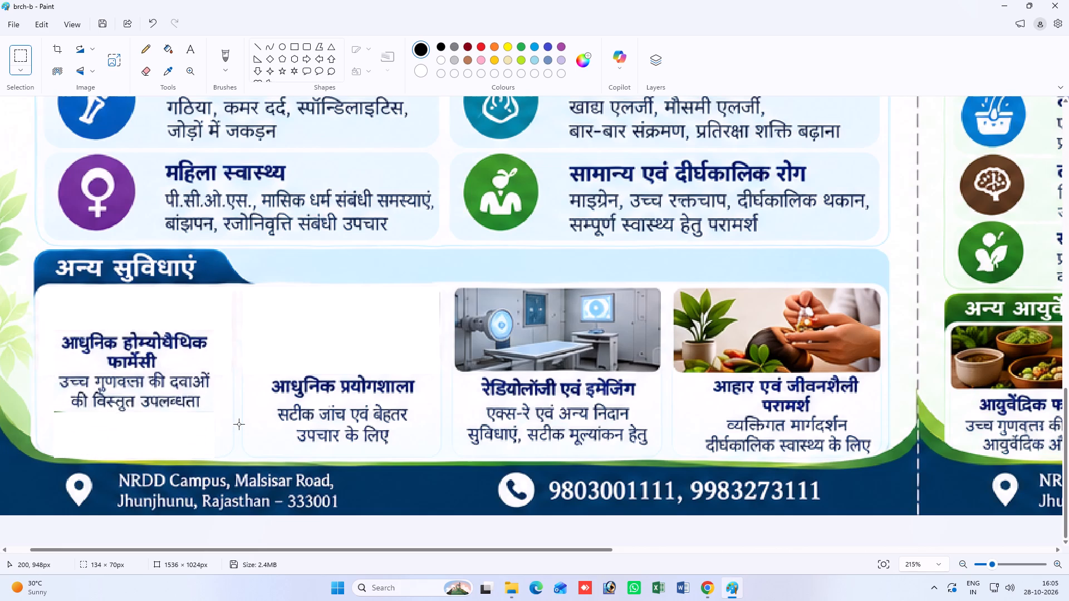
key(Up)
key(Up)
click(276, 337)
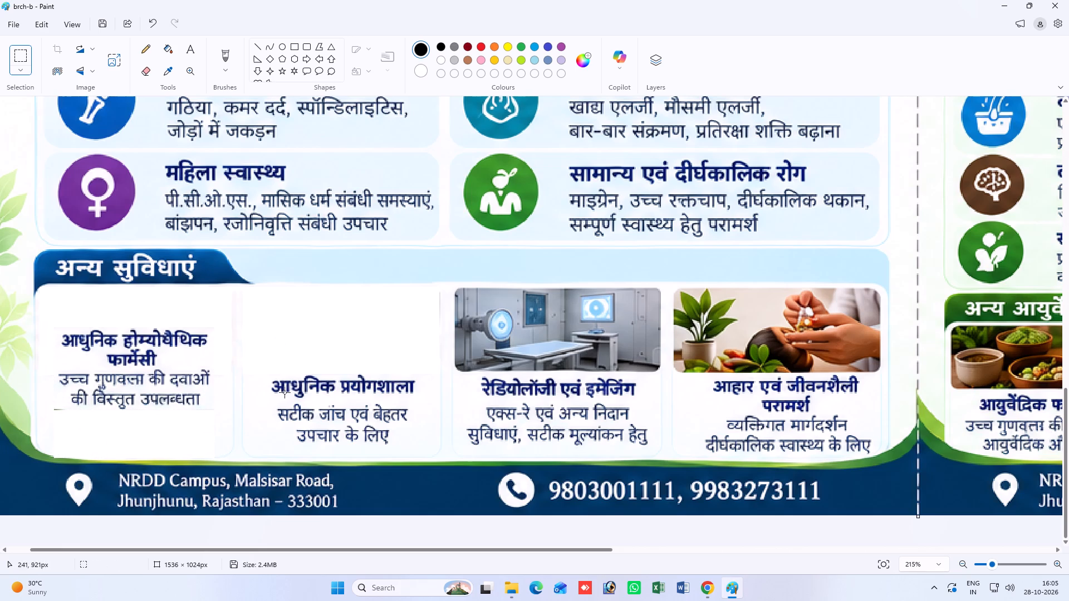
Move the आधुनिक प्रयोगशाला heading and description straight up so the heading is level with the pharmacy heading's first line.
drag(268, 371, 418, 444)
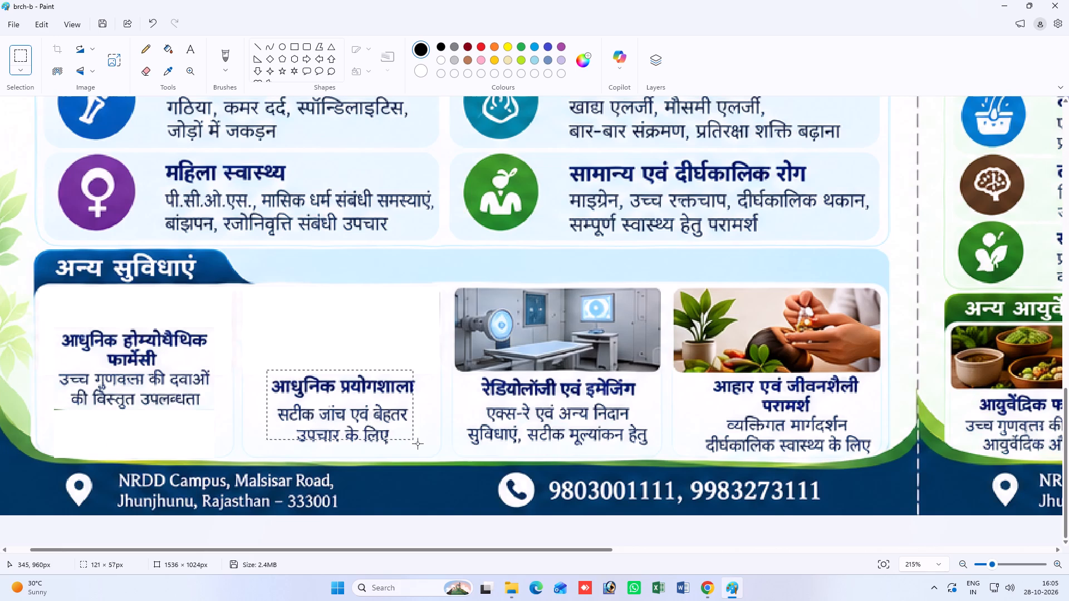
drag(418, 444, 421, 447)
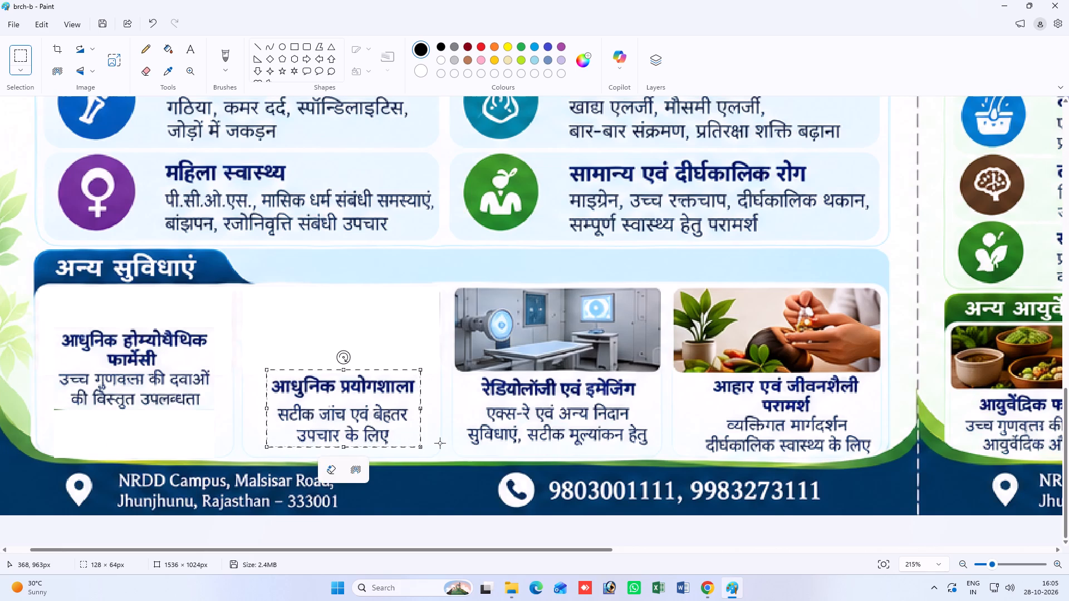
key(Up)
key(Up)
key(Up)
key(Up)
key(Up)
key(Up)
key(Up)
key(Up)
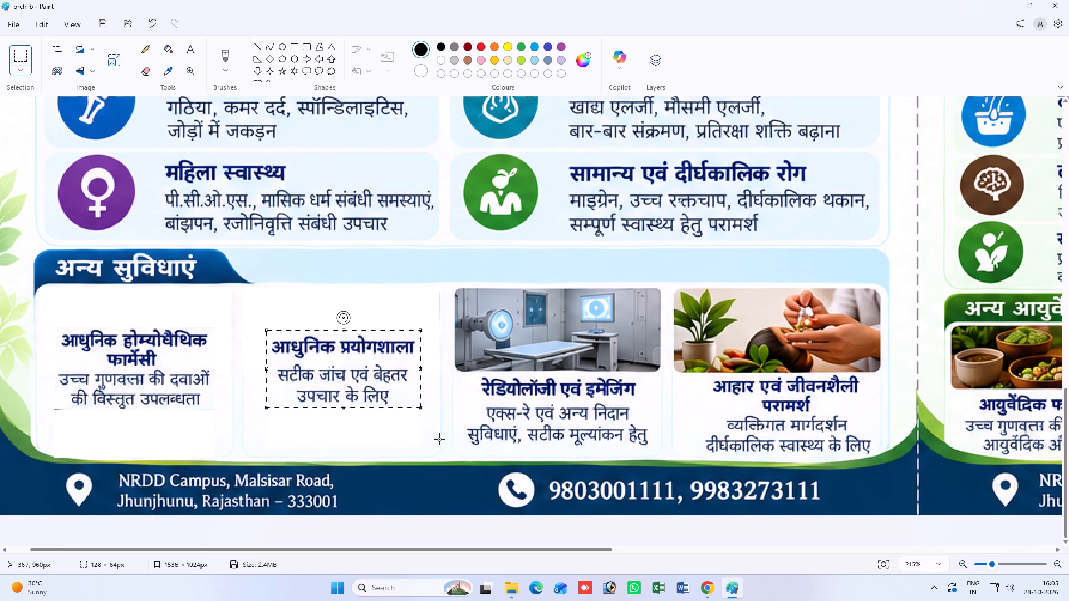
key(Up)
key(Up)
key(Up)
key(Up)
key(Up)
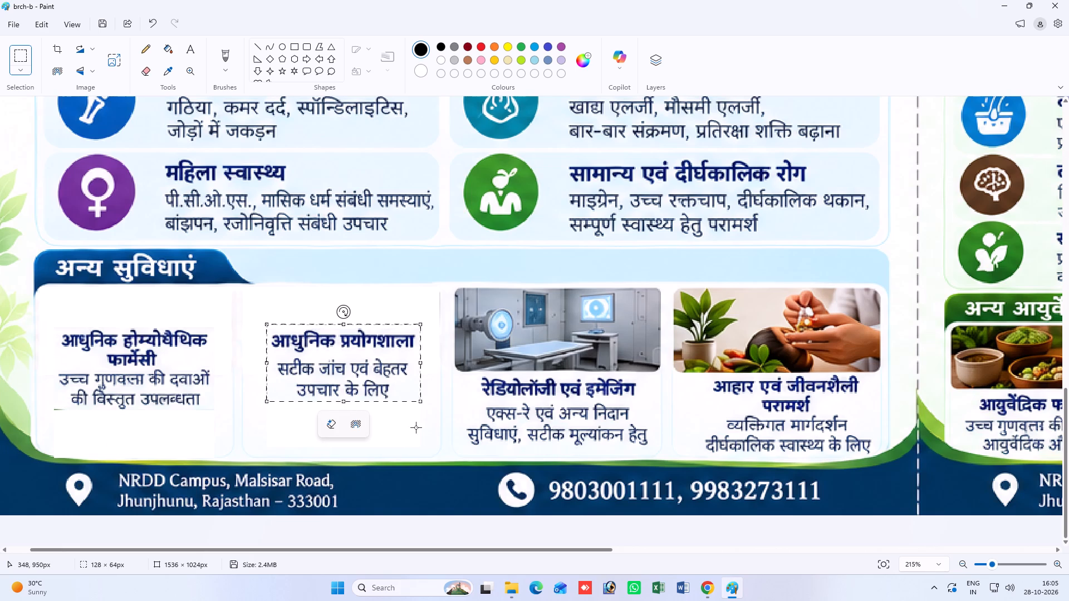
click(418, 429)
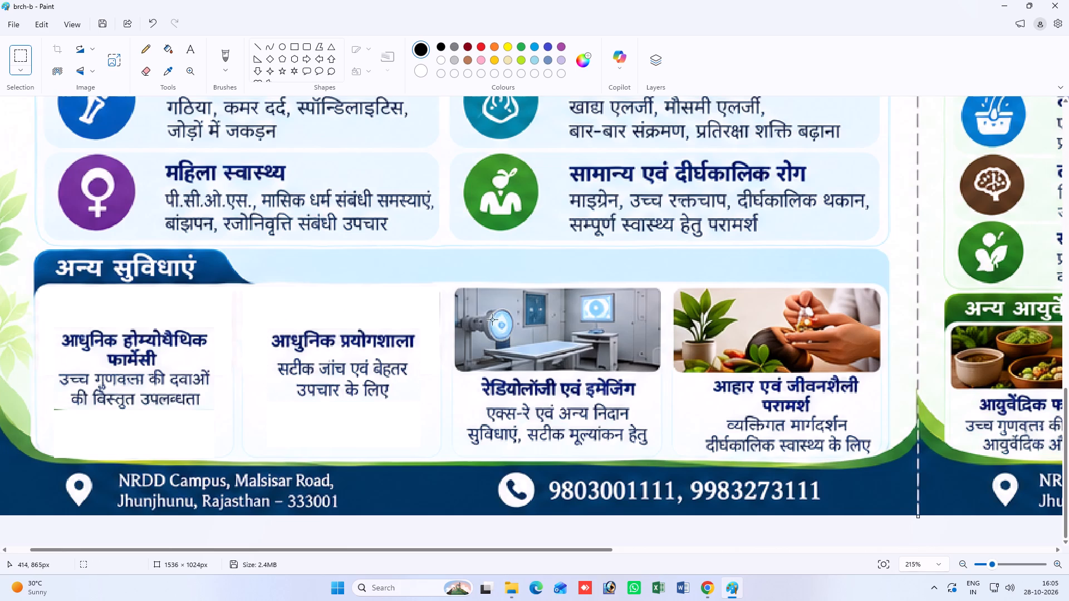
Delete the X-ray room photo above the रेडियोलॉजी एवं इमेजिंग text in the अन्य सुविधाएं section.
drag(452, 286, 636, 386)
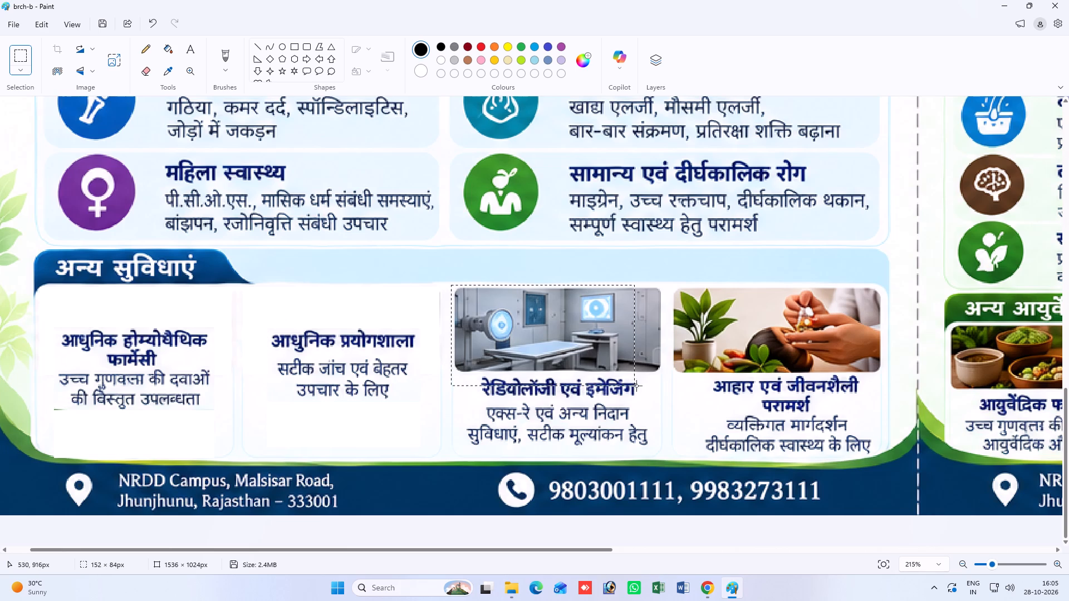
drag(636, 386, 661, 374)
key(Delete)
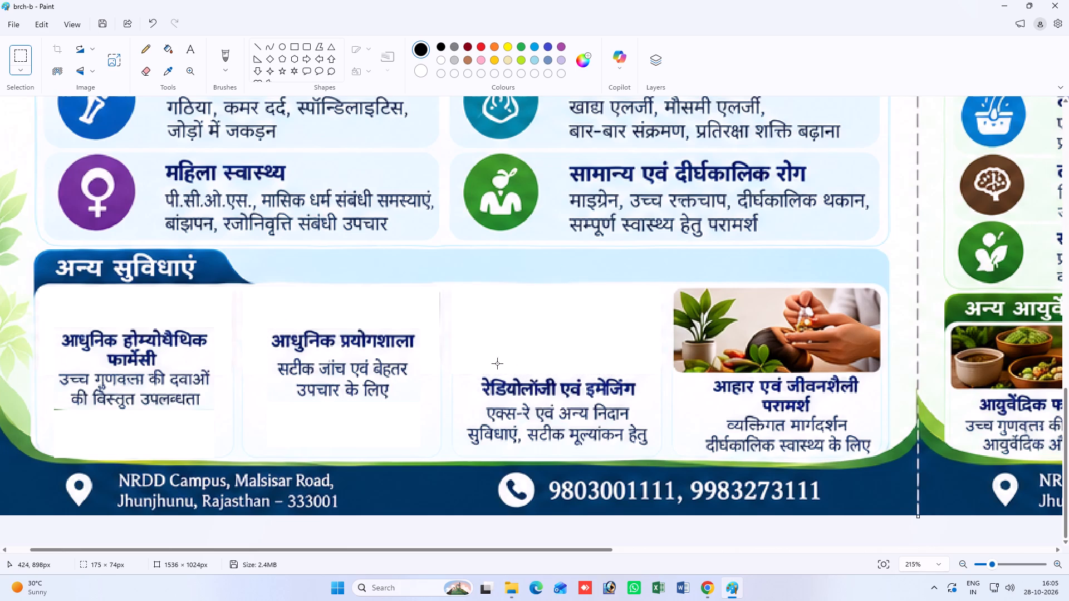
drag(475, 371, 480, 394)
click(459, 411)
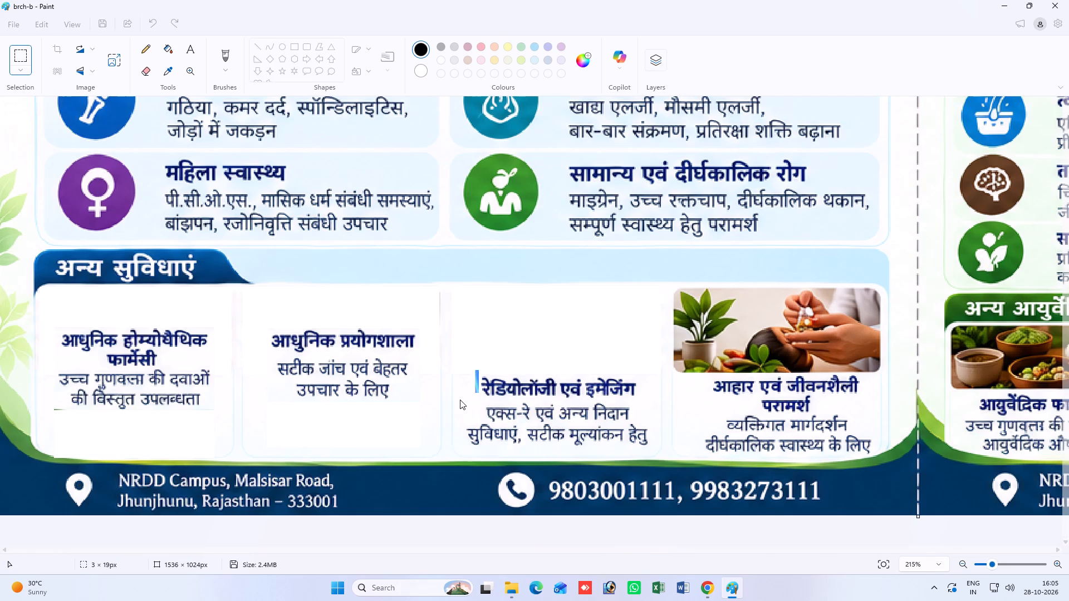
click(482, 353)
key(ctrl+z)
Delete the leftover line fragment just below the start of the homeopathic pharmacy description.
click(27, 49)
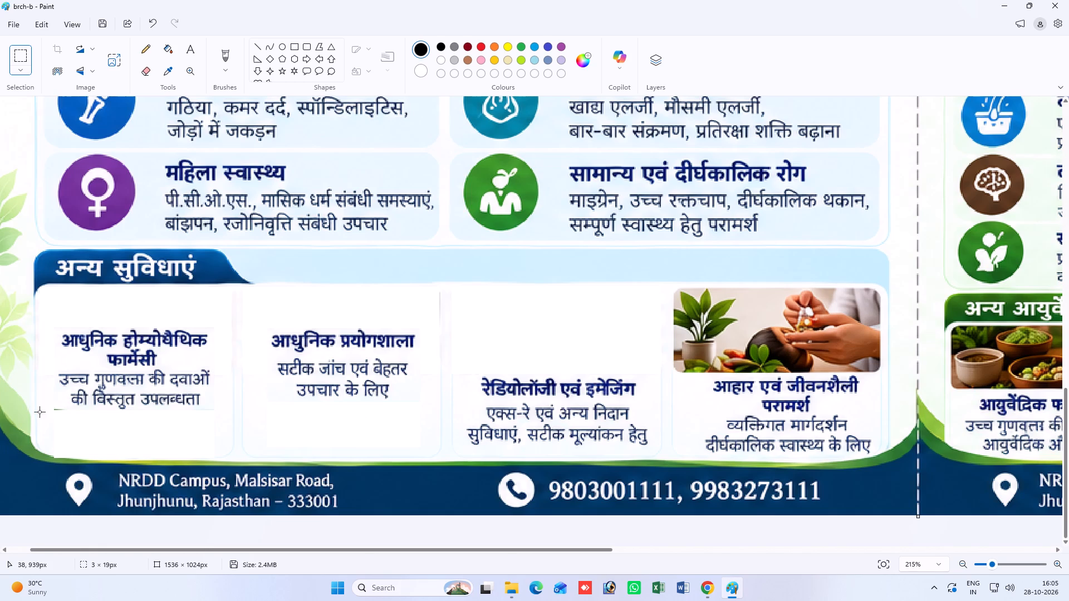
drag(46, 405, 66, 418)
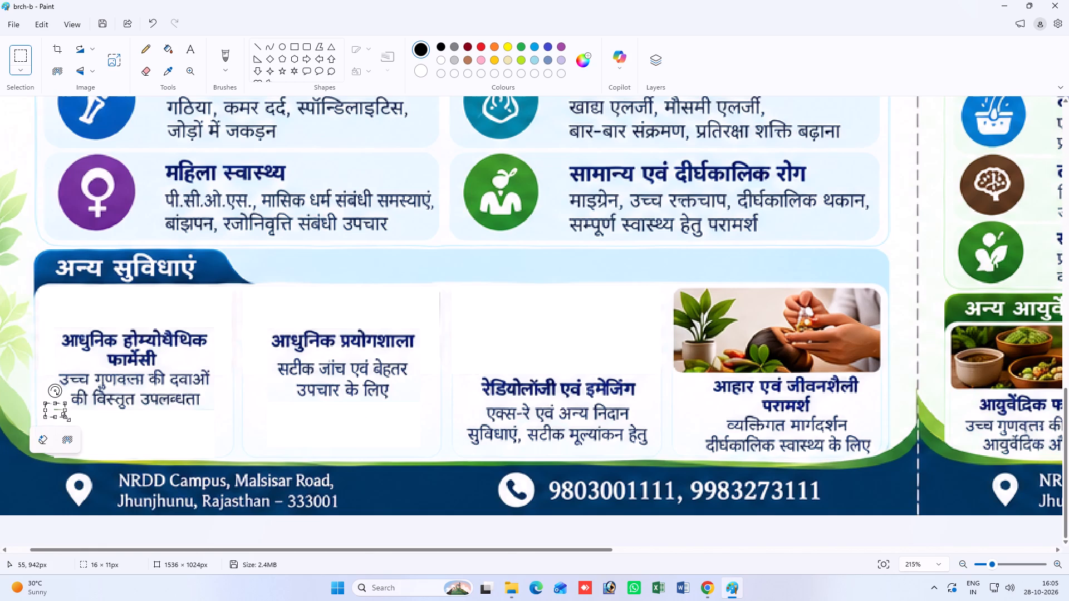
key(Delete)
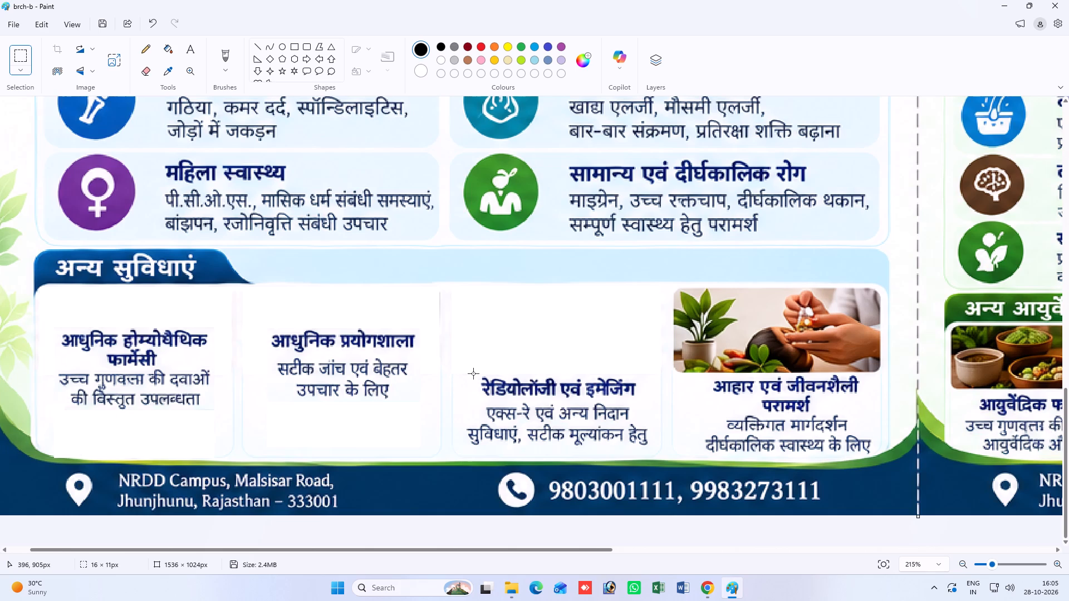
Move the रेडियोलॉजी एवं इमेजिंग heading and description straight up so the heading is level with the आधुनिक प्रयोगशाला heading.
drag(452, 373, 509, 428)
drag(509, 428, 659, 443)
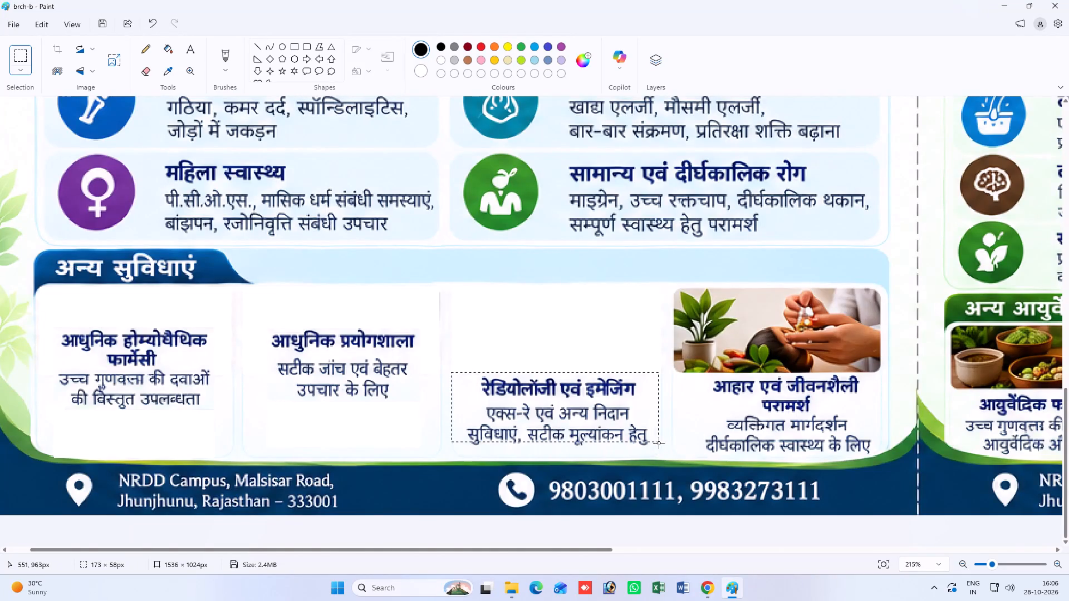
drag(659, 443, 658, 448)
key(Up)
key(Up)
key(Up)
key(Up)
key(Up)
key(Up)
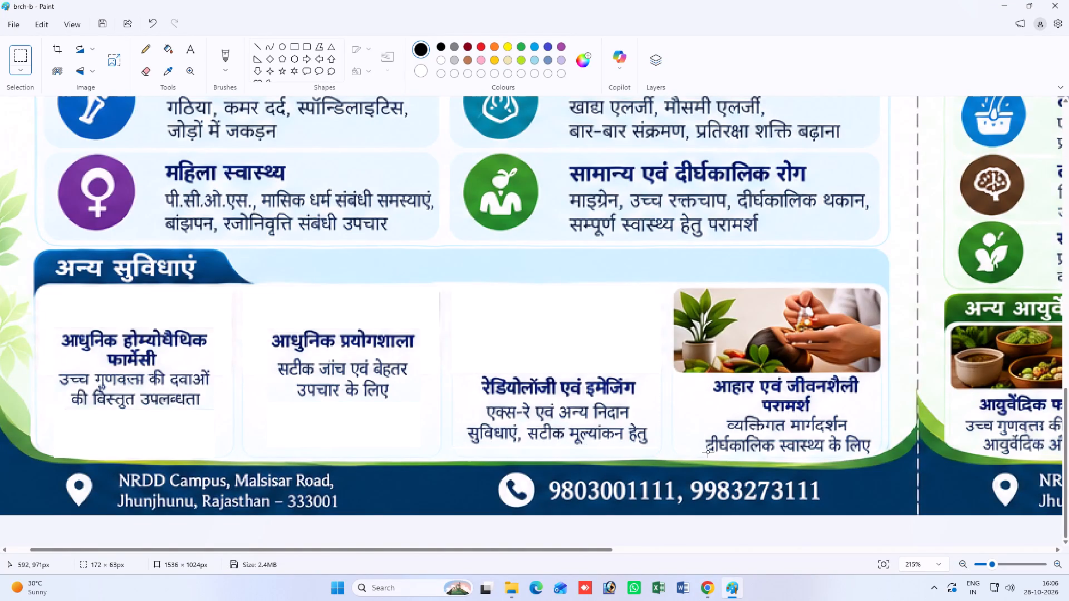
key(Up)
key(Up)
key(Up)
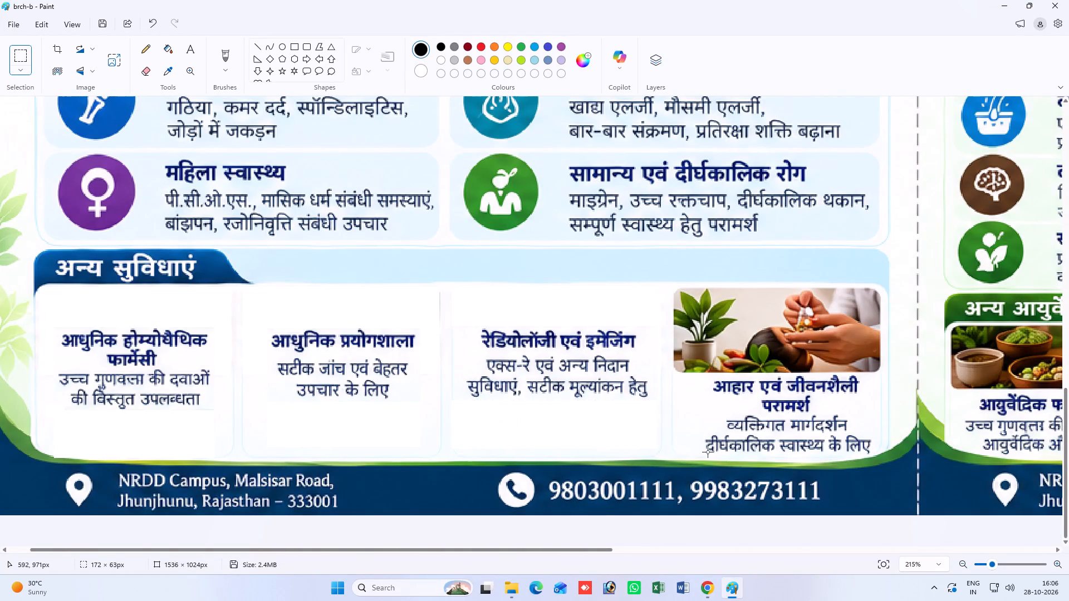
click(698, 428)
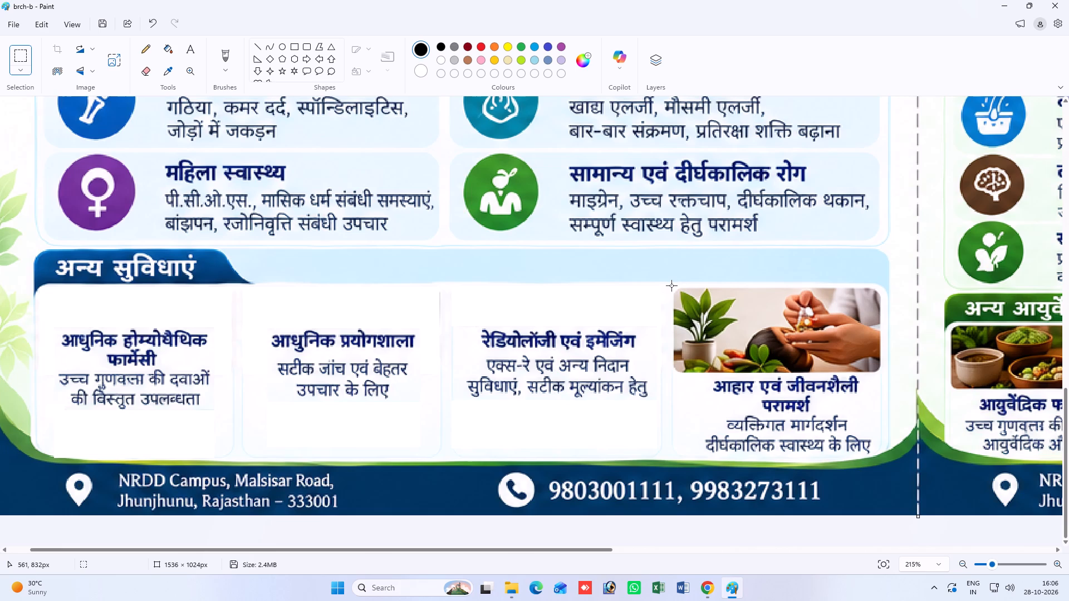
Delete the plant and hands photo above the आहार एवं जीवनशैली परामर्श text, including its leftover edge line.
drag(672, 285, 882, 371)
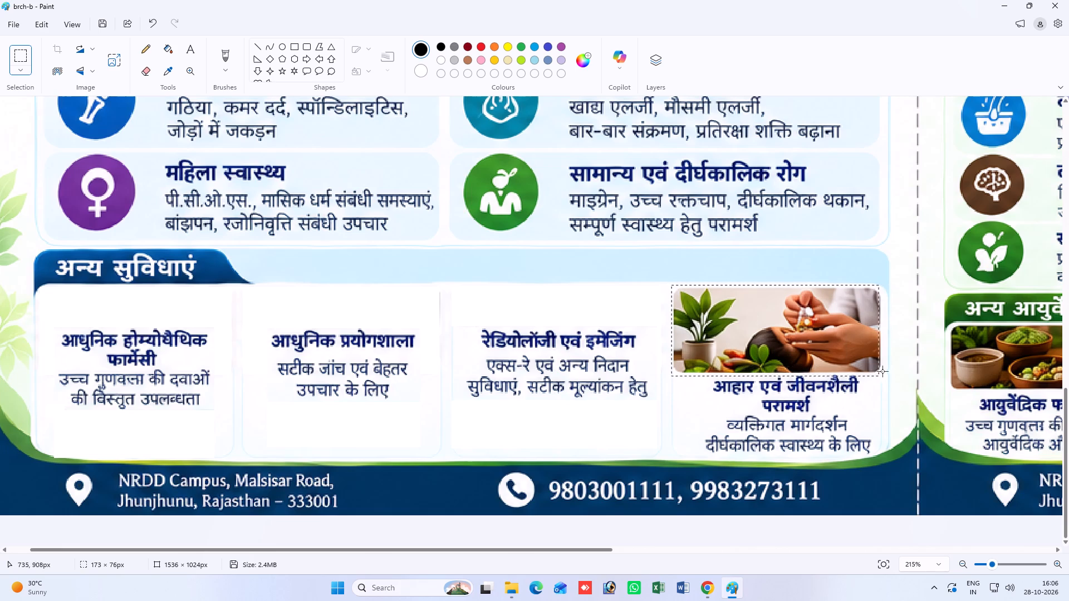
drag(882, 371, 880, 374)
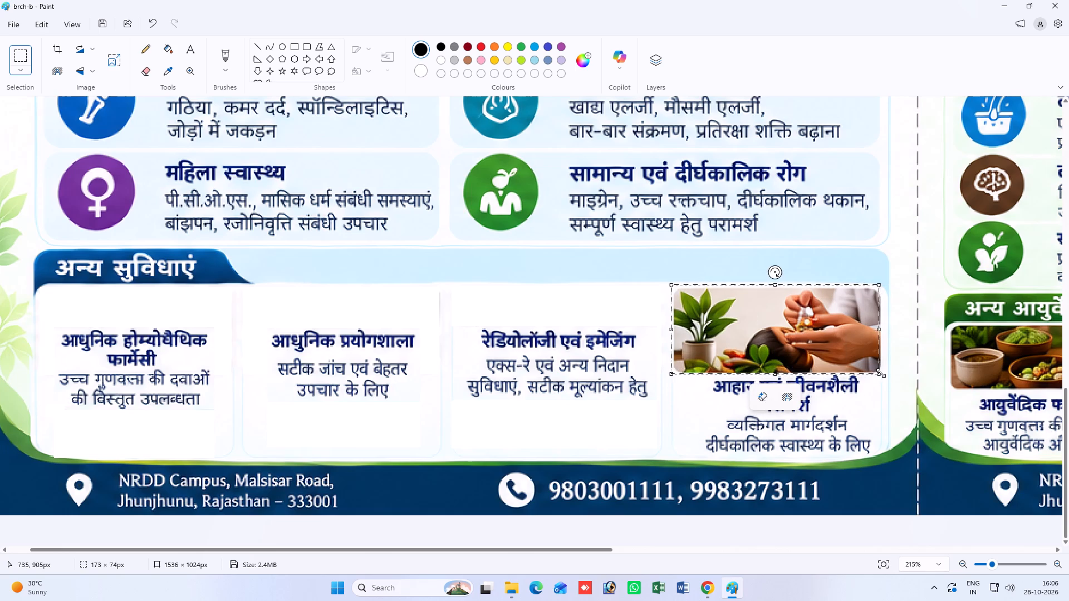
key(Delete)
drag(875, 290, 883, 371)
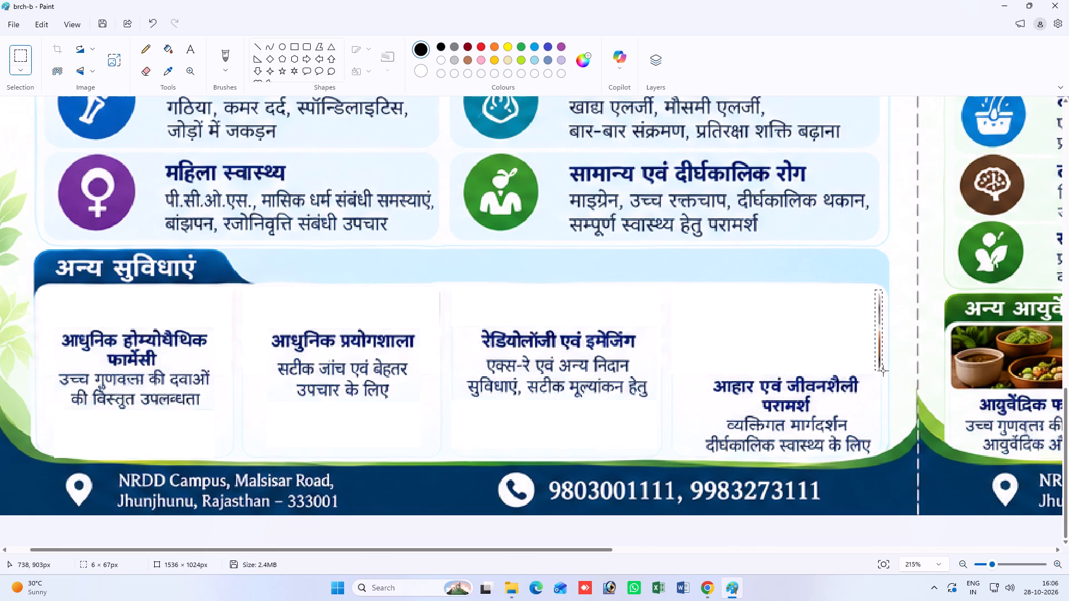
drag(883, 371, 882, 371)
key(Delete)
drag(875, 290, 883, 374)
key(Delete)
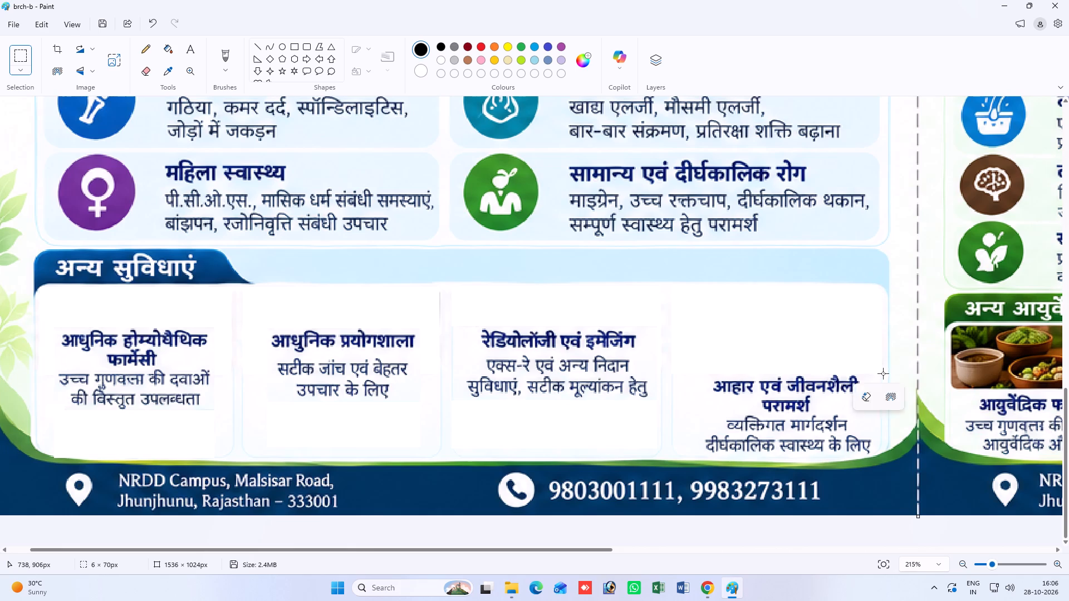
Move the आहार एवं जीवनशैली परामर्श heading and description straight up, roughly level with the other three अन्य सुविधाएं items.
drag(700, 373, 759, 450)
drag(759, 450, 873, 455)
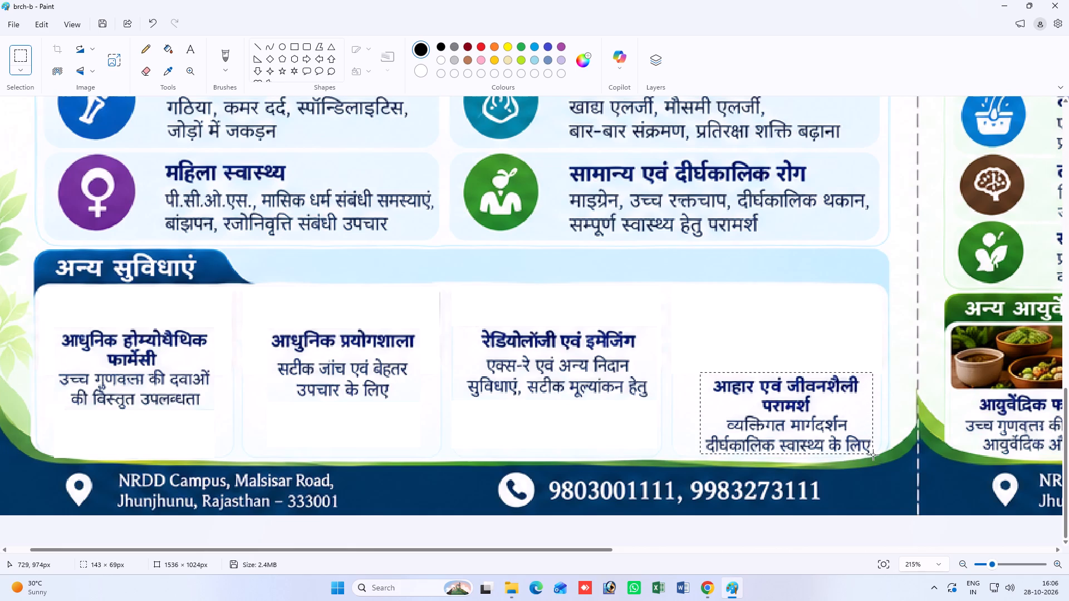
drag(873, 455, 872, 454)
key(Up)
key(Up)
key(Up)
key(Up)
key(Up)
key(Up)
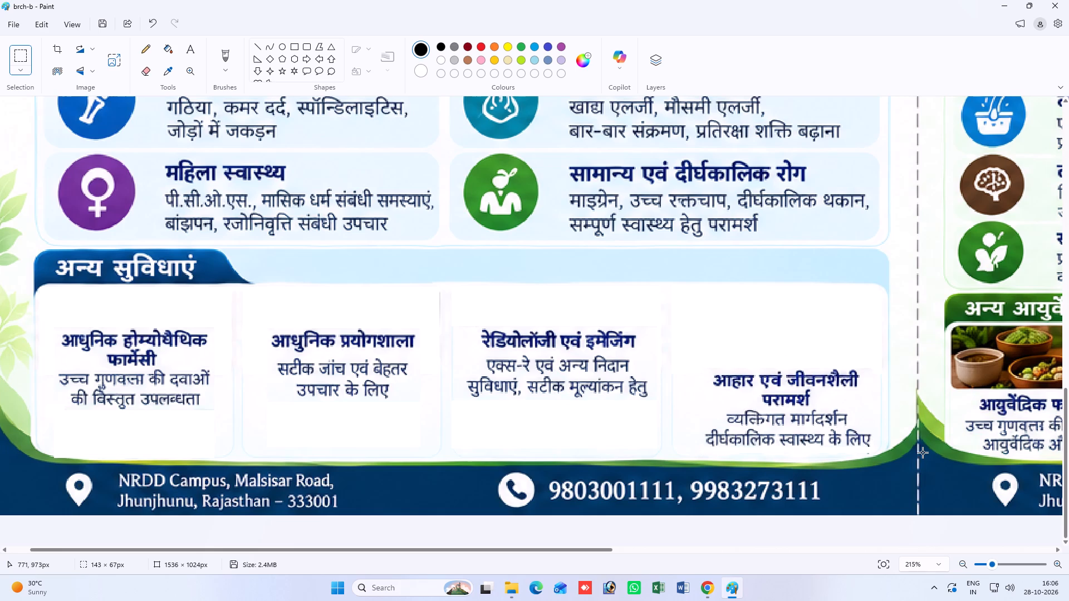
key(Up)
key(Up)
key(Up)
key(Up)
key(Up)
key(Up)
key(Up)
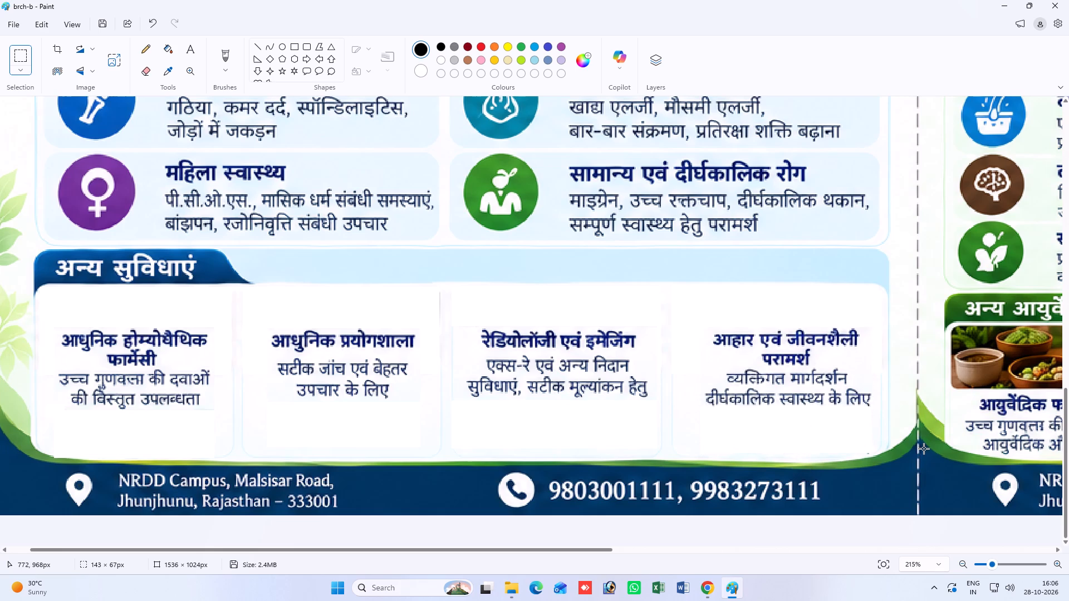
key(Up)
click(823, 294)
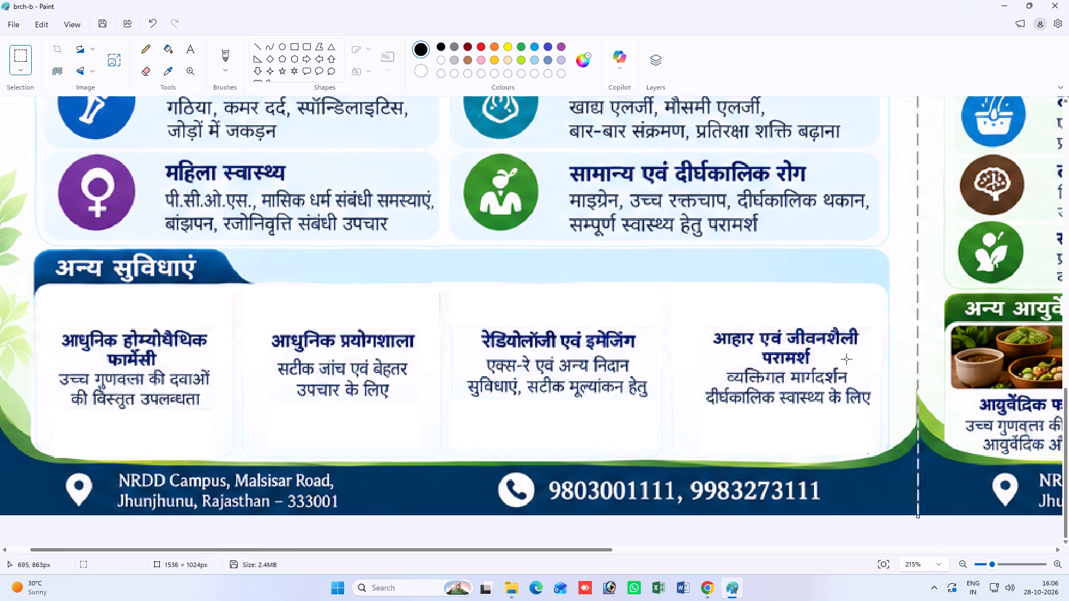
Examine the reworked अन्य सुविधाएं section within the whole brochure at 100% zoom.
triple_click(962, 564)
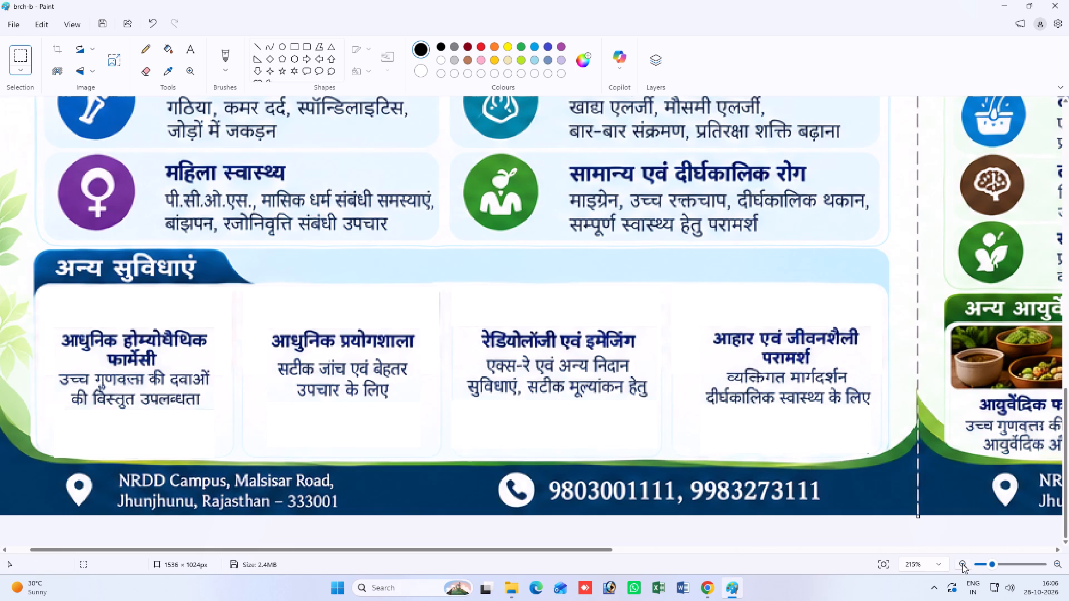
triple_click(962, 564)
triple_click(962, 564)
click(962, 564)
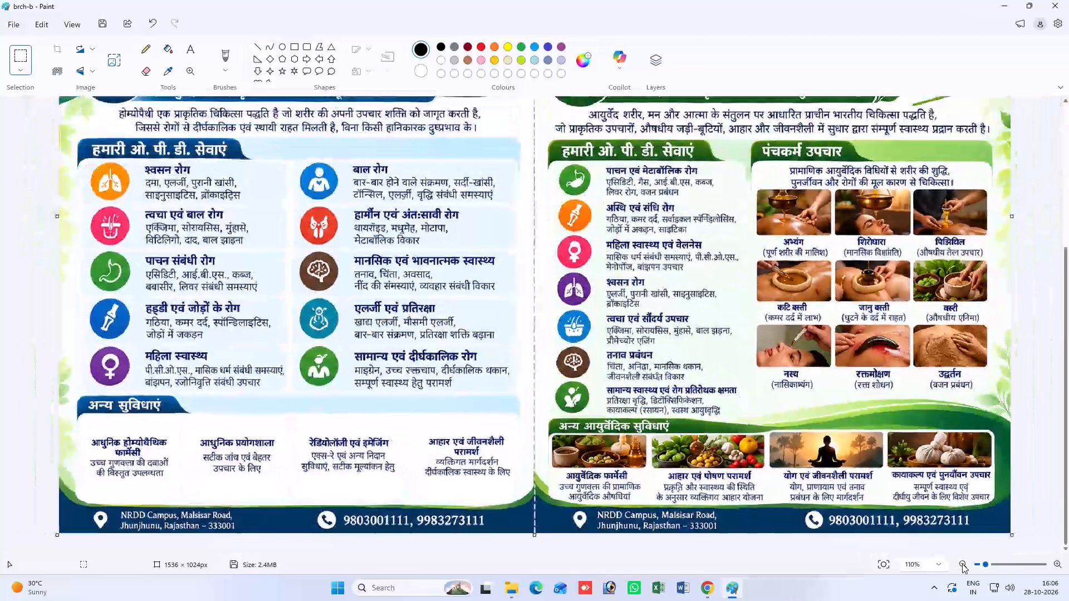
click(962, 564)
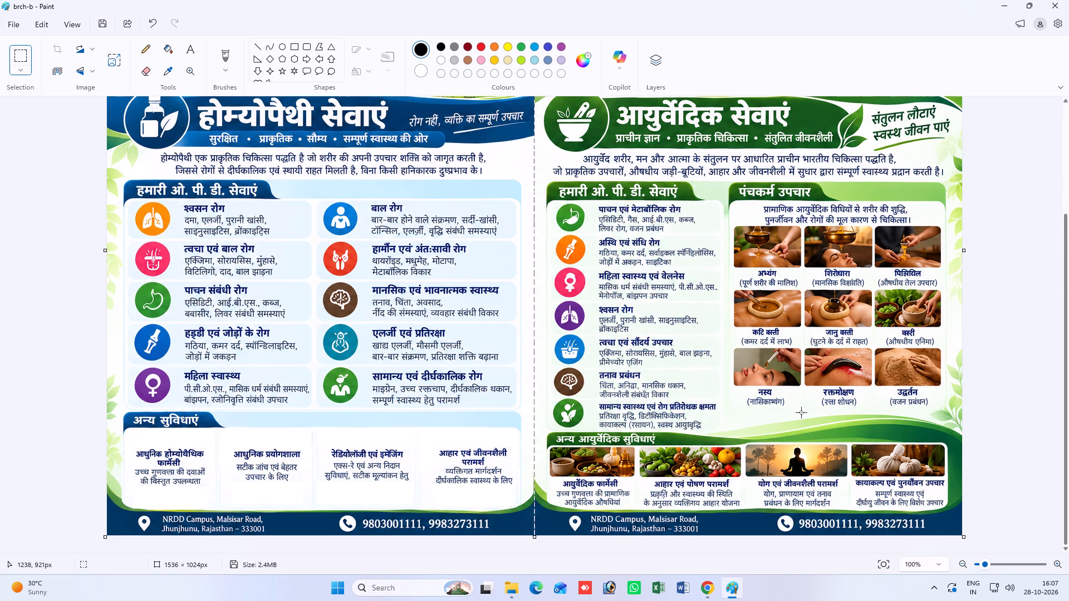
Check the whole brochure at 70% zoom, save the changes to brch-b and close the image.
double_click(963, 564)
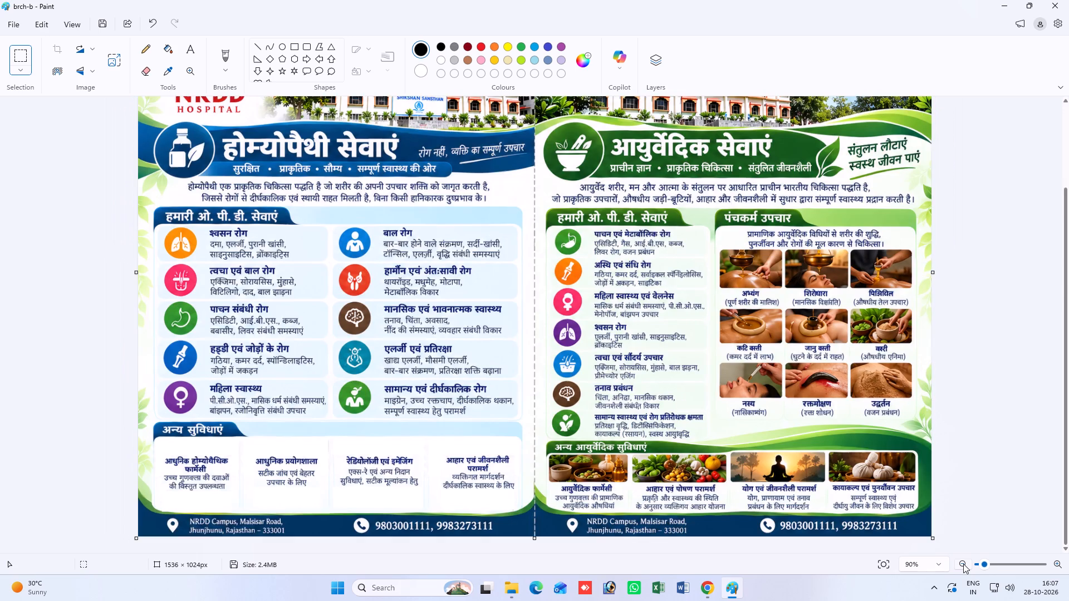
click(963, 564)
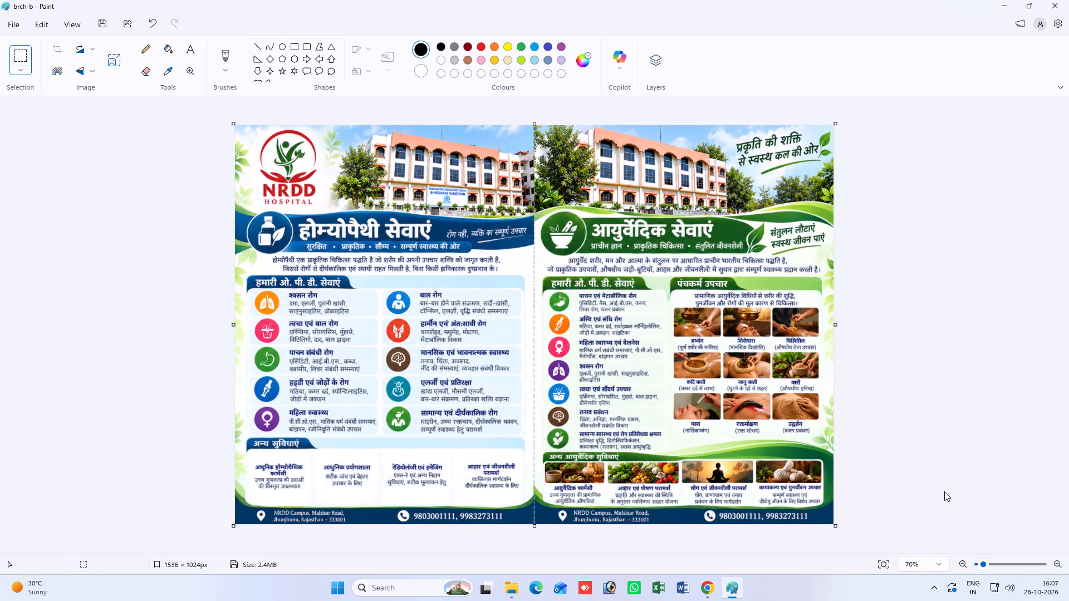
key(ctrl+s)
click(1068, 0)
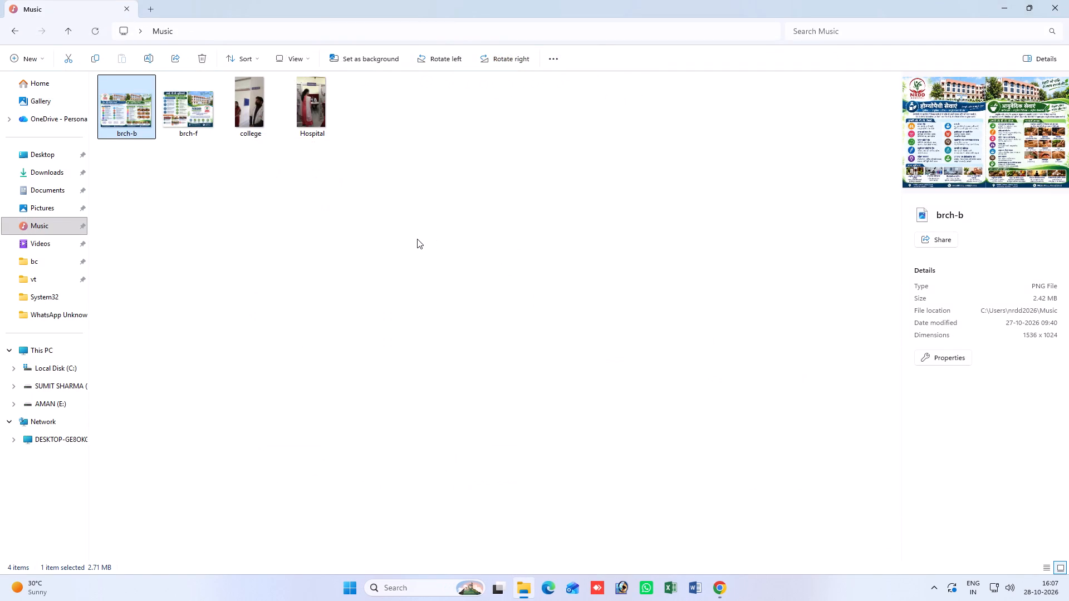
Play the college video from the Music folder briefly and close it.
key(Right)
key(Right)
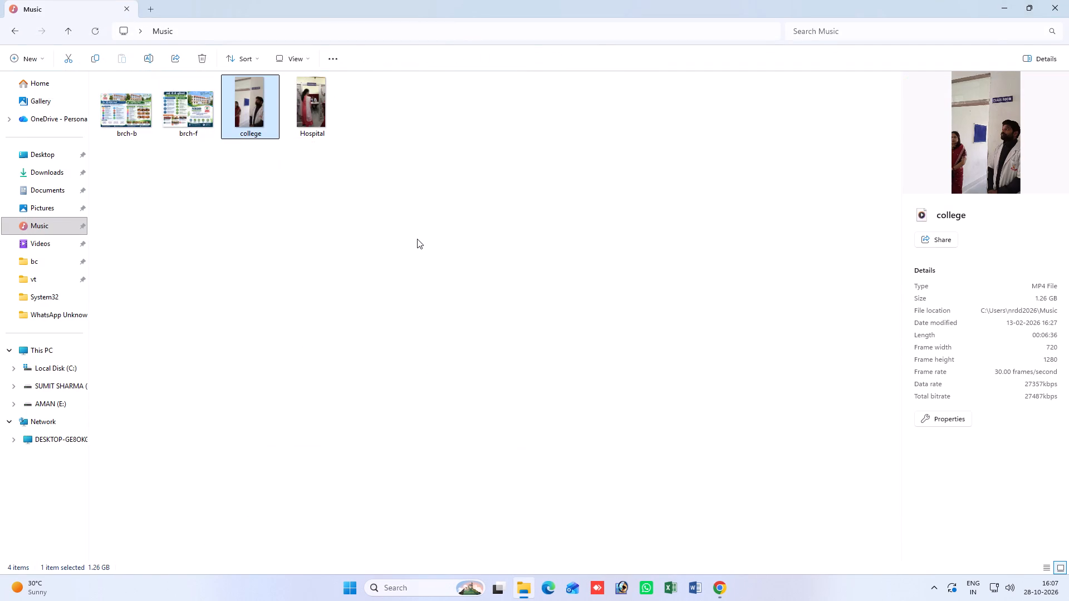
key(Return)
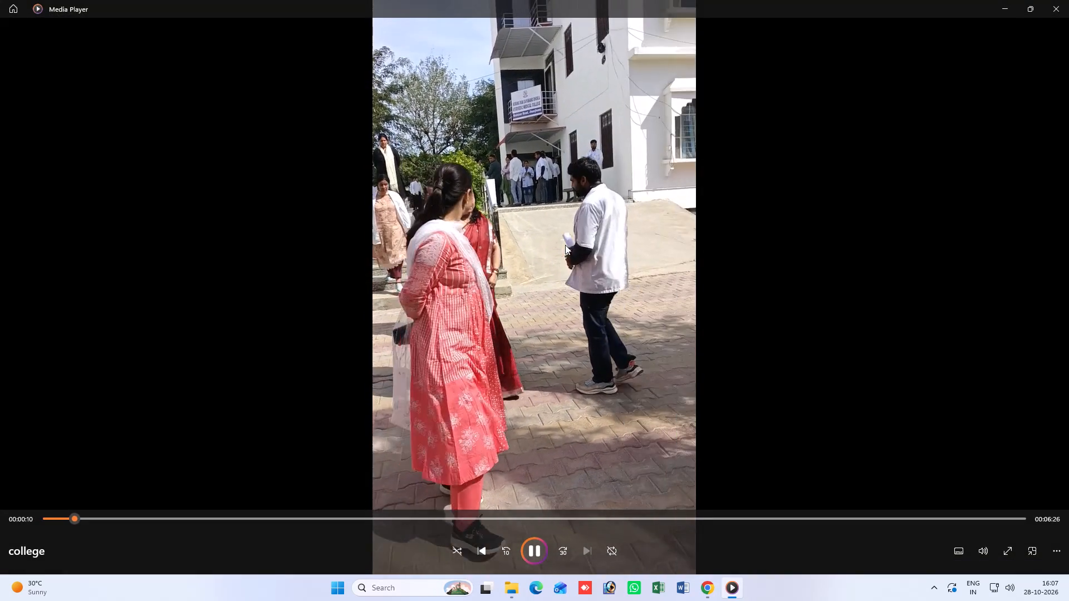
click(1068, 0)
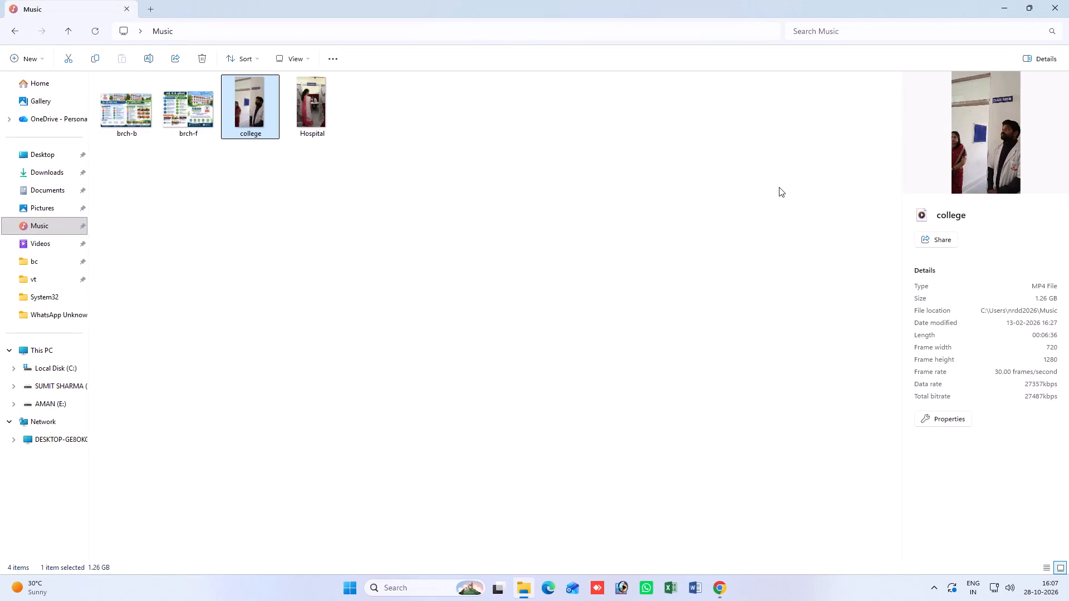
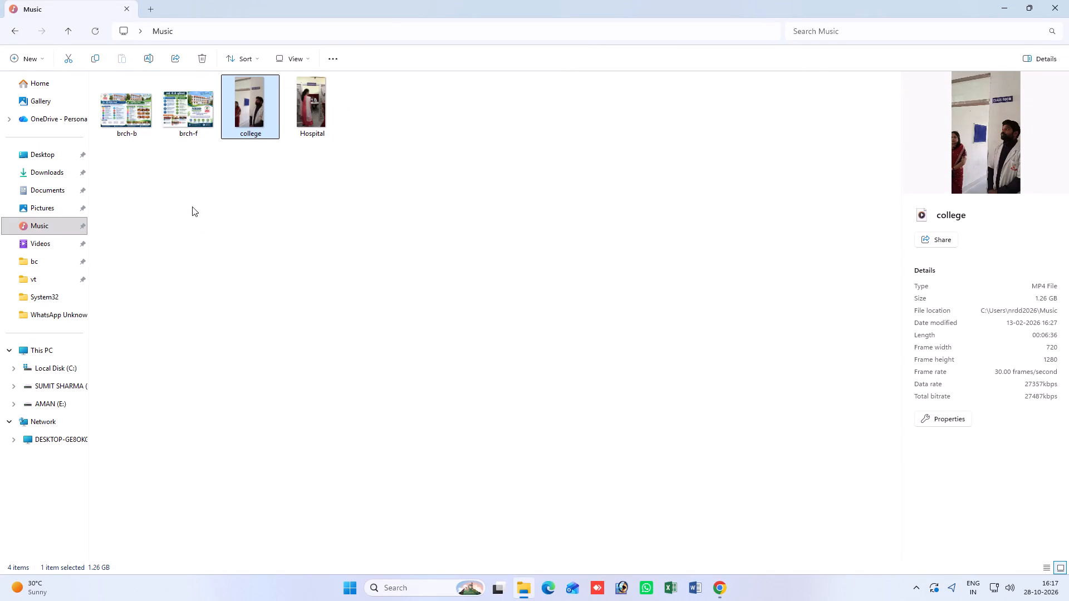
Open brch-f from the Music folder and examine the icon captions beneath the hospital description up close, then close the preview.
double_click(161, 102)
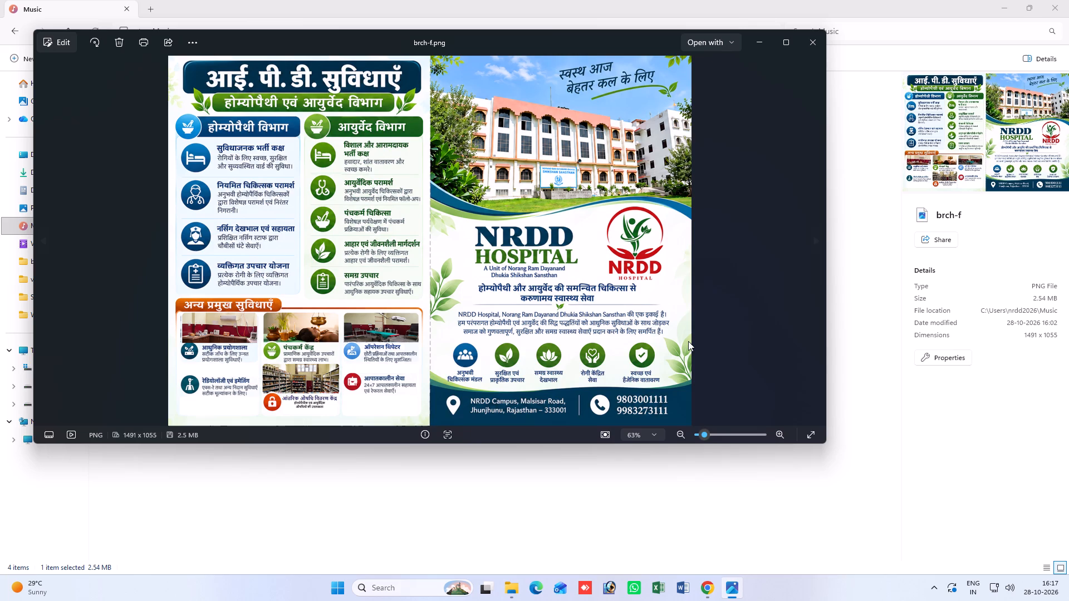
scroll(699, 393, up, 4)
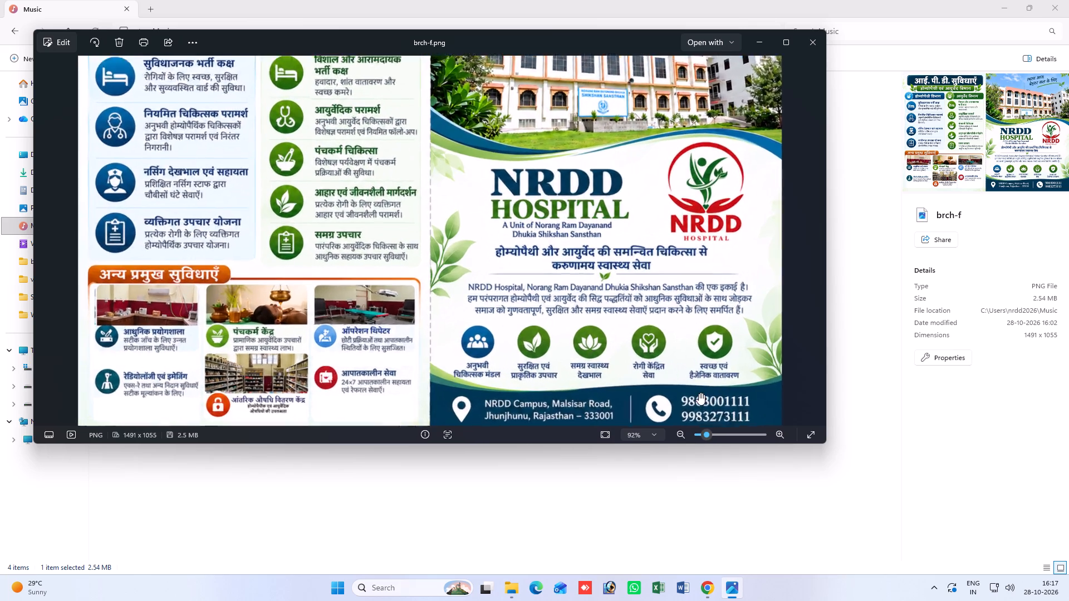
scroll(699, 393, up, 11)
drag(723, 364, 681, 366)
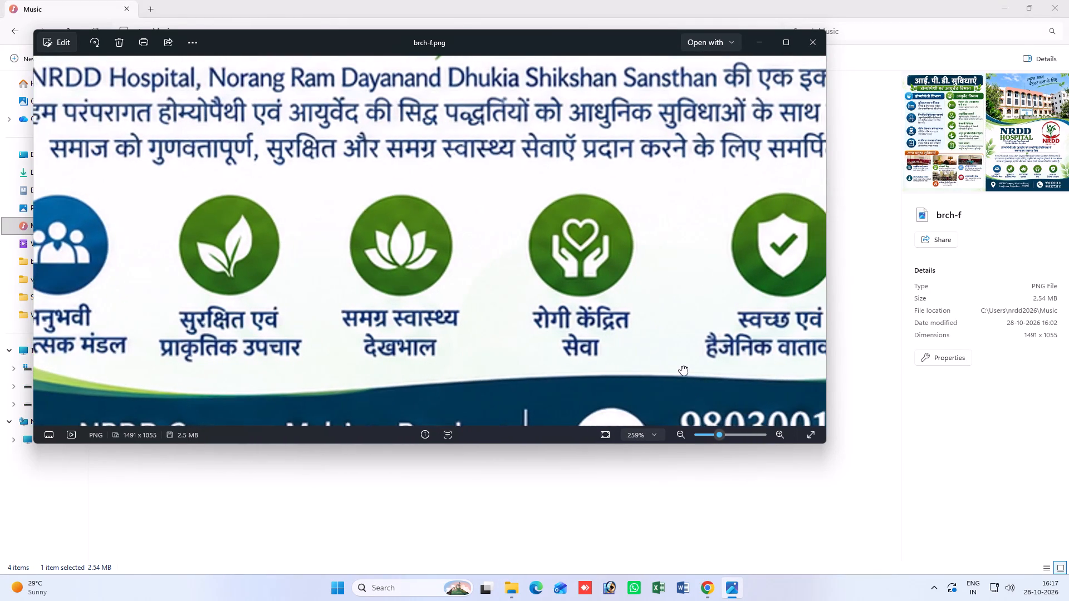
drag(681, 366, 420, 357)
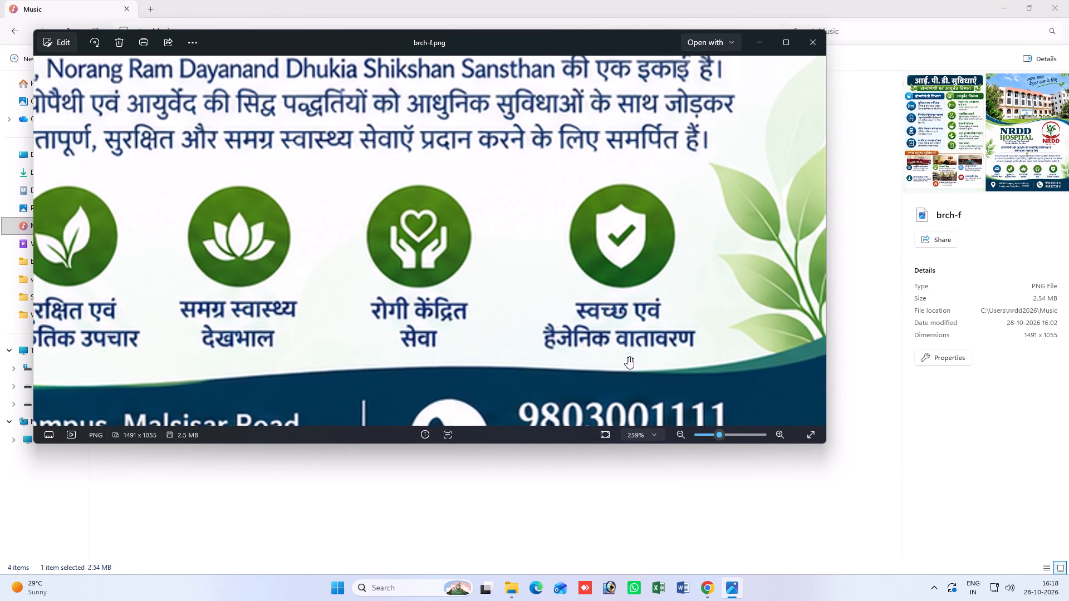
drag(609, 353, 694, 366)
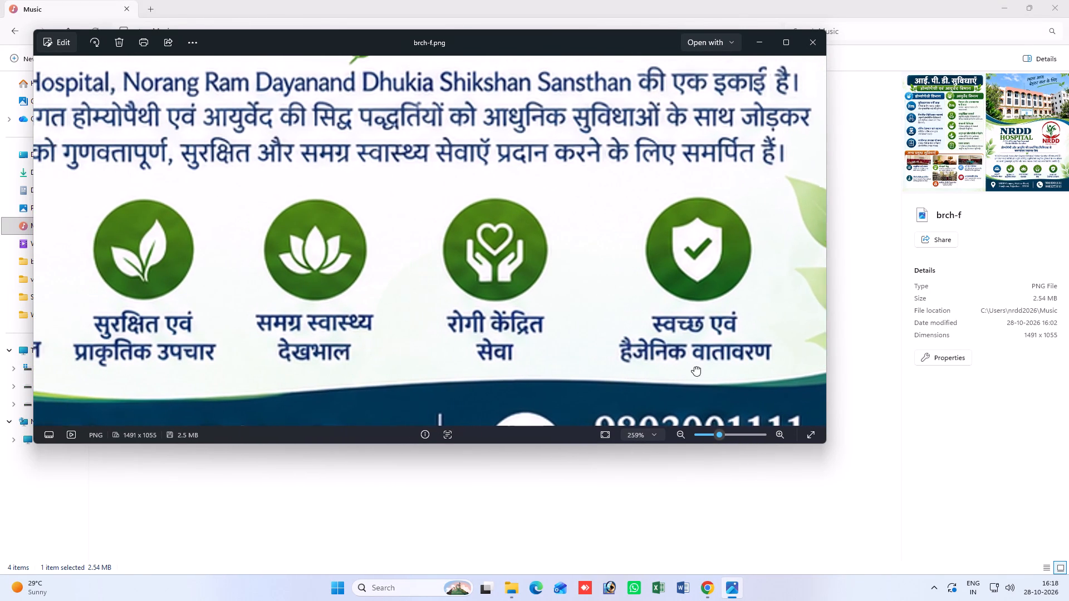
drag(694, 366, 698, 366)
scroll(698, 364, down, 3)
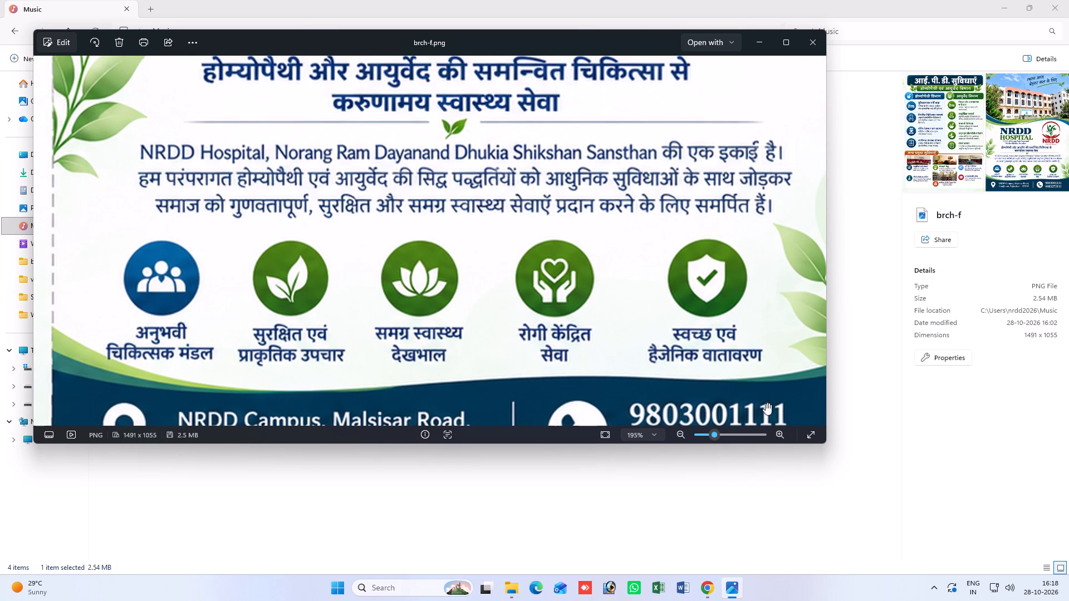
drag(710, 433, 717, 434)
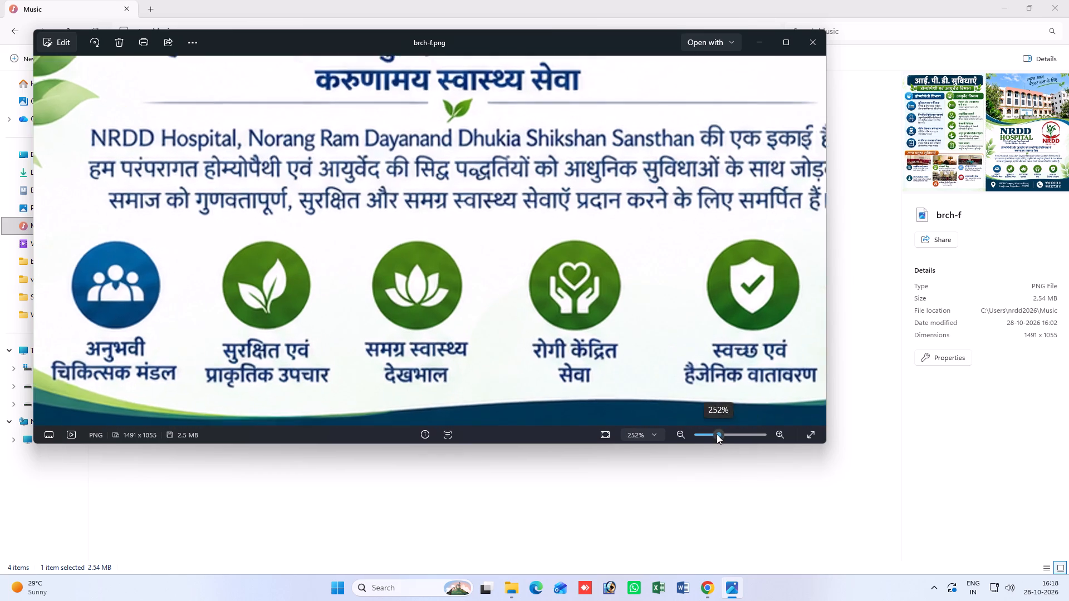
drag(717, 434, 718, 434)
click(814, 41)
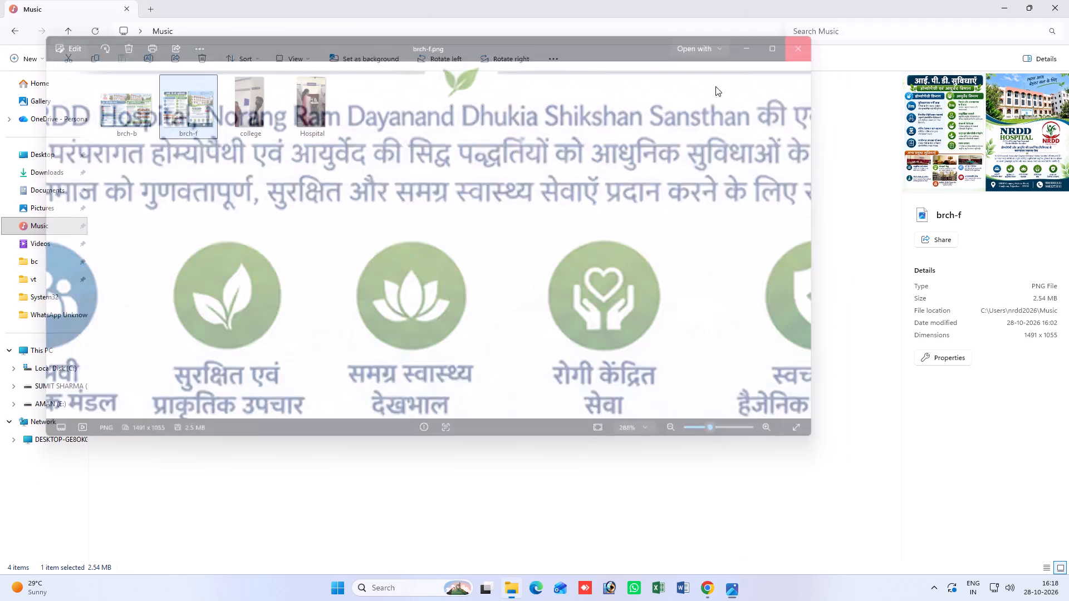
Open brch-f from the Music folder in Paint for editing.
right_click(195, 102)
click(230, 111)
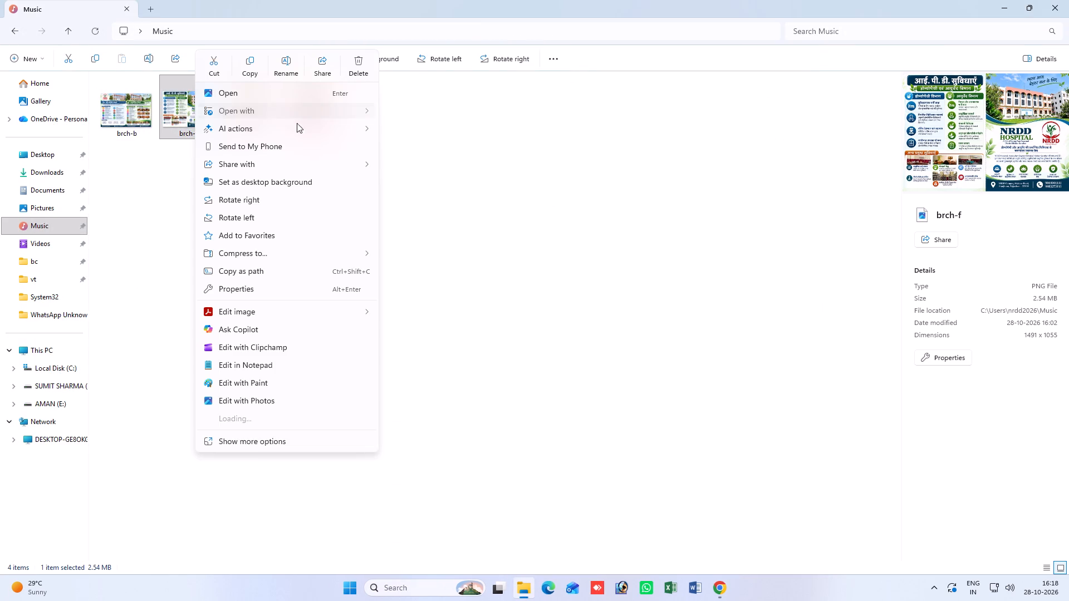
click(352, 112)
click(415, 142)
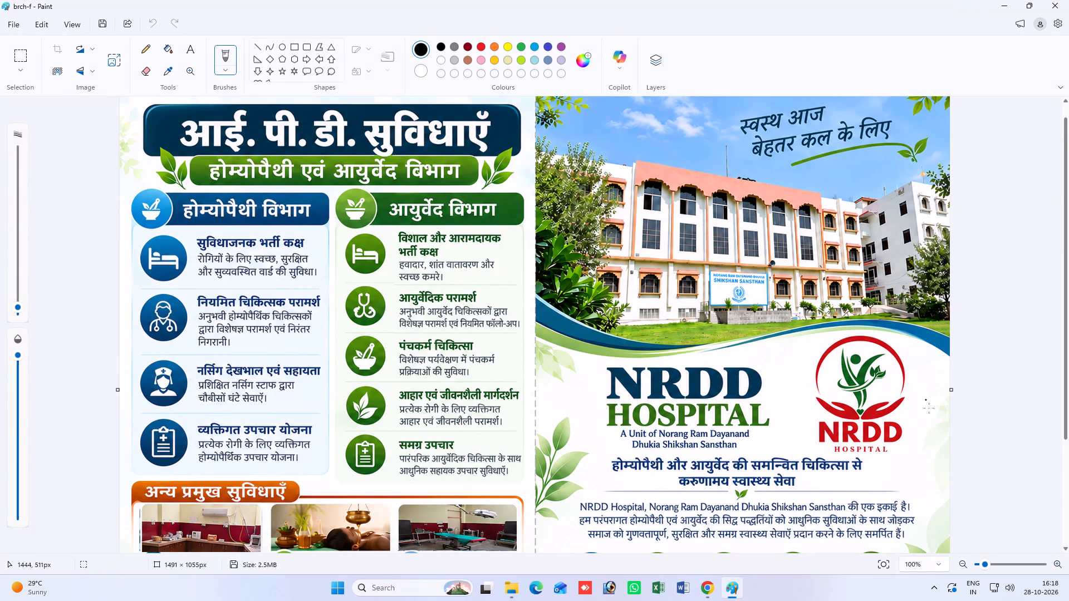
Erase the vowel mark above the first letter of हैजेनिक in the caption under the shield icon.
drag(1068, 309, 1068, 402)
click(1018, 561)
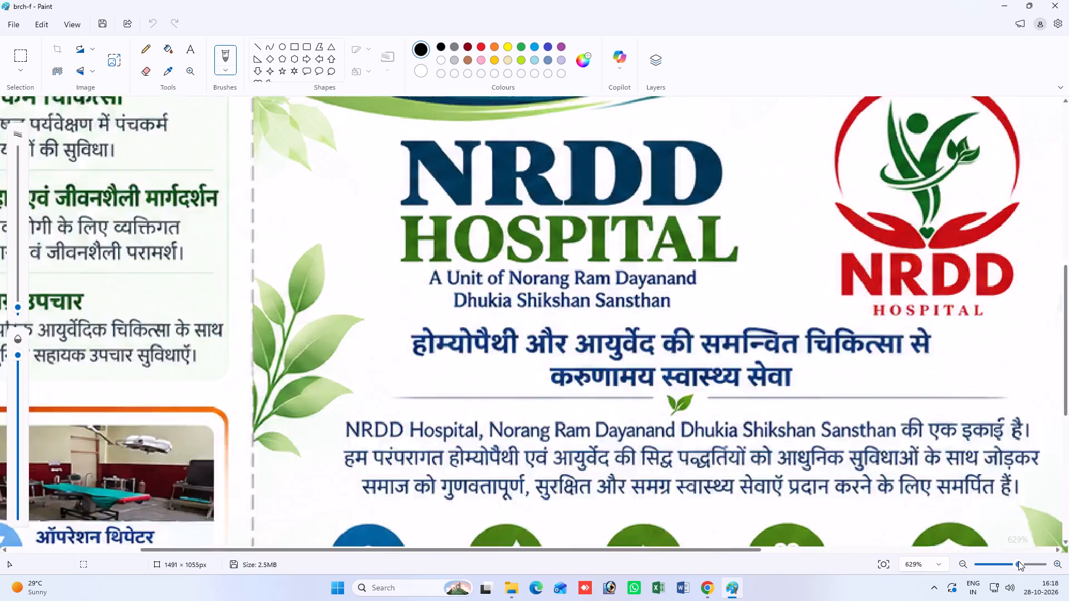
drag(855, 549, 887, 550)
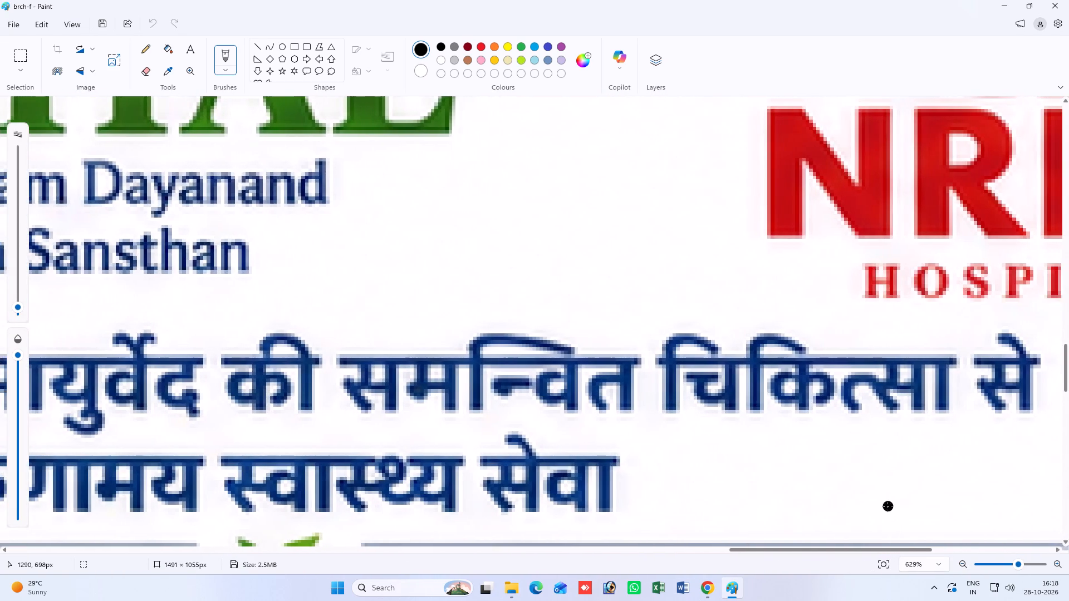
scroll(887, 506, down, 5)
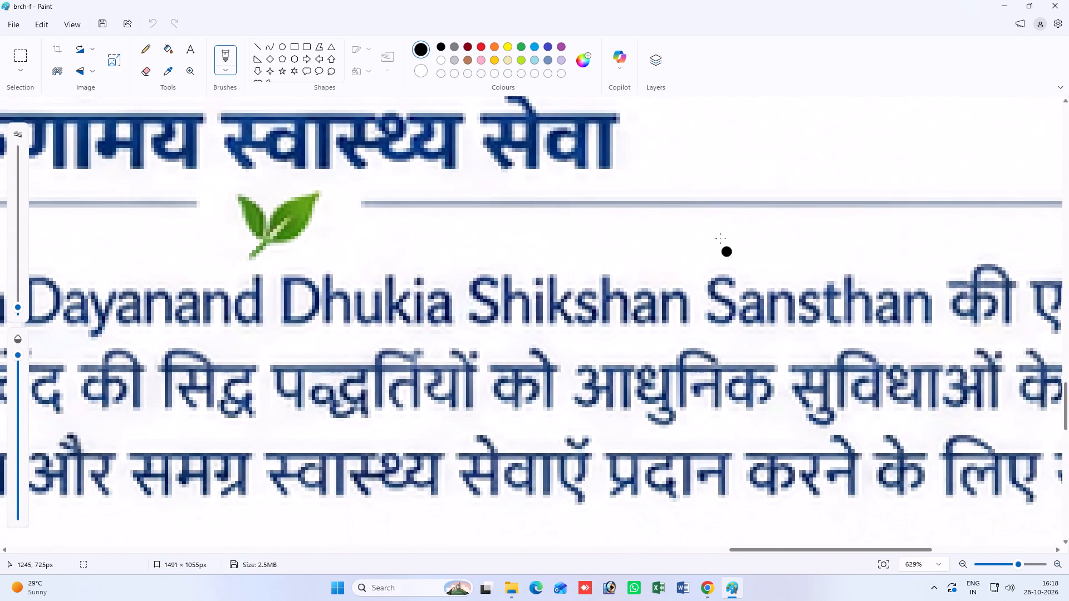
scroll(836, 515, down, 4)
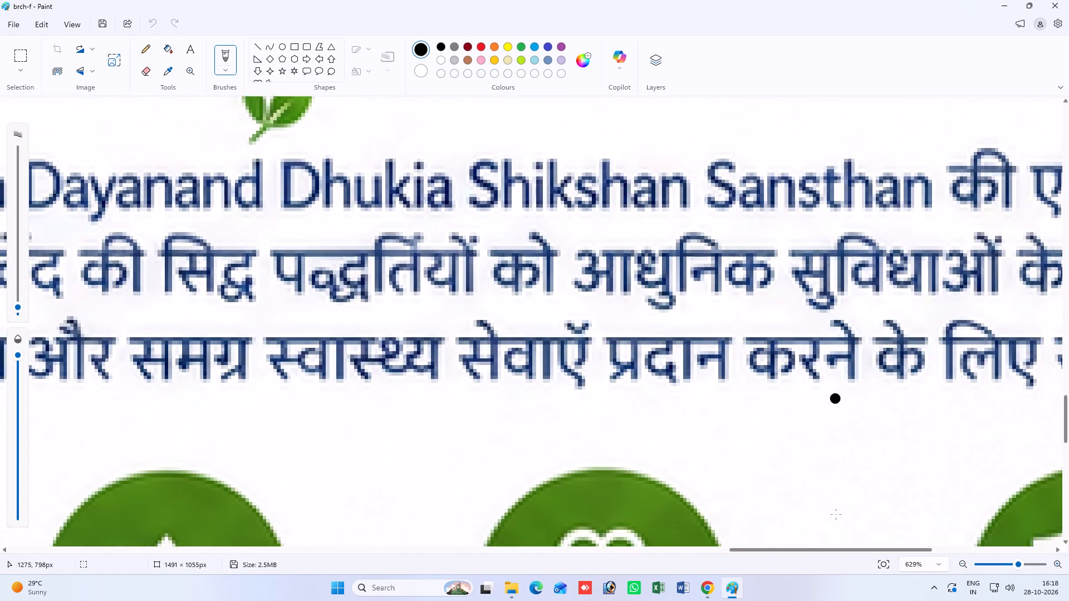
scroll(836, 514, down, 5)
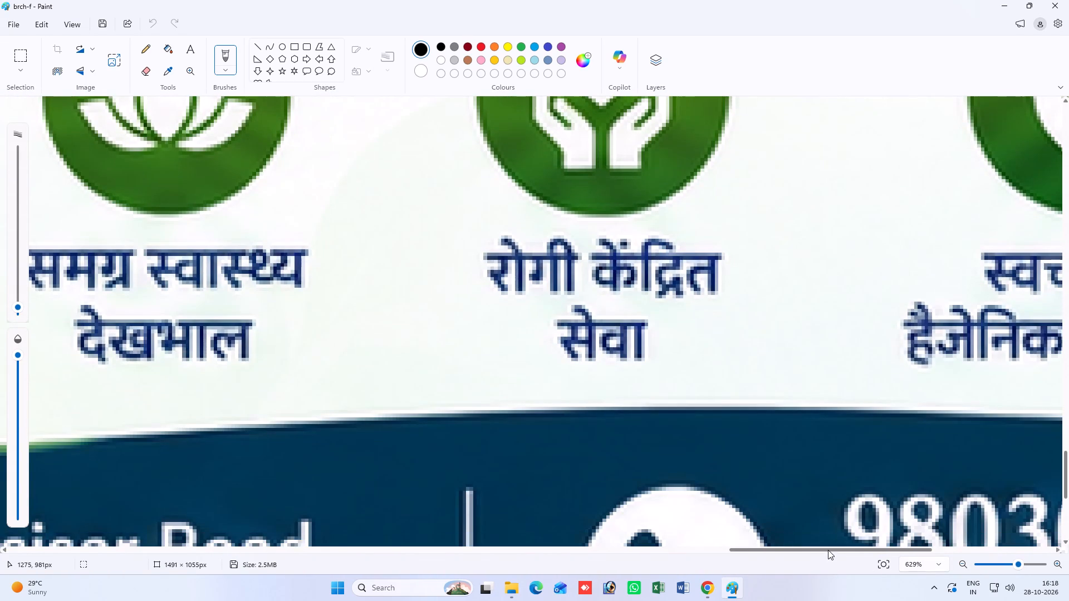
drag(828, 550, 908, 551)
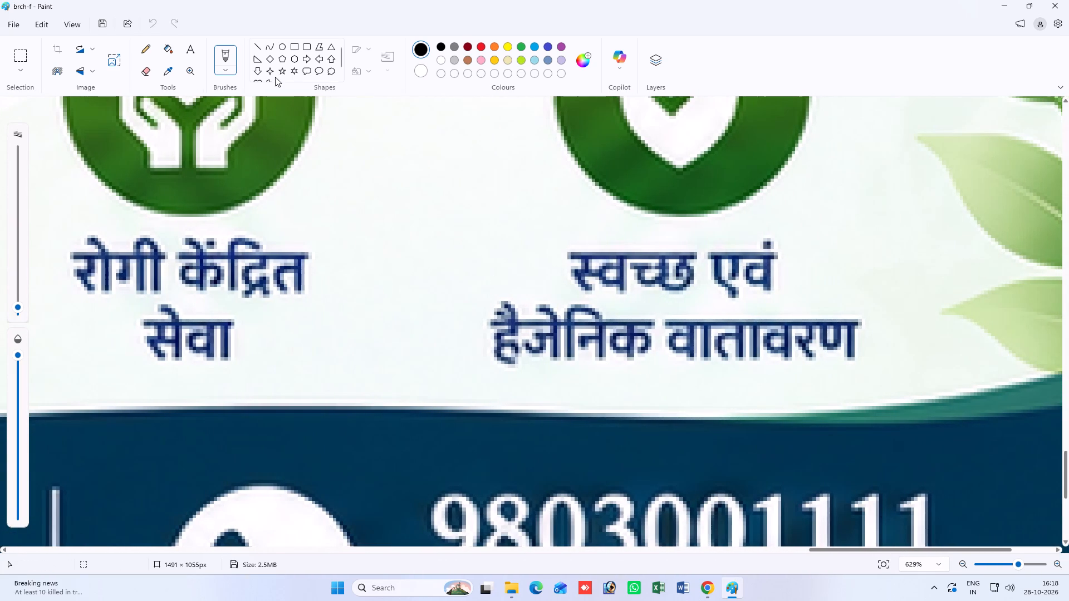
click(13, 49)
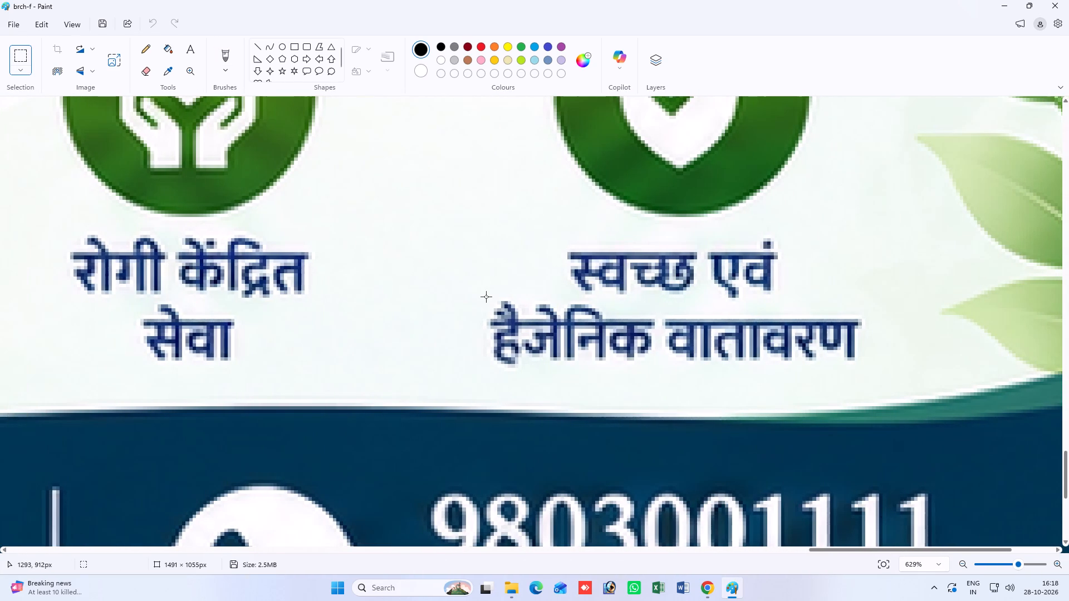
drag(486, 297, 527, 320)
key(Delete)
Move the ह of the हैजेनिक caption straight left by about 12 px, opening a gap before जेनिक.
drag(487, 316, 524, 366)
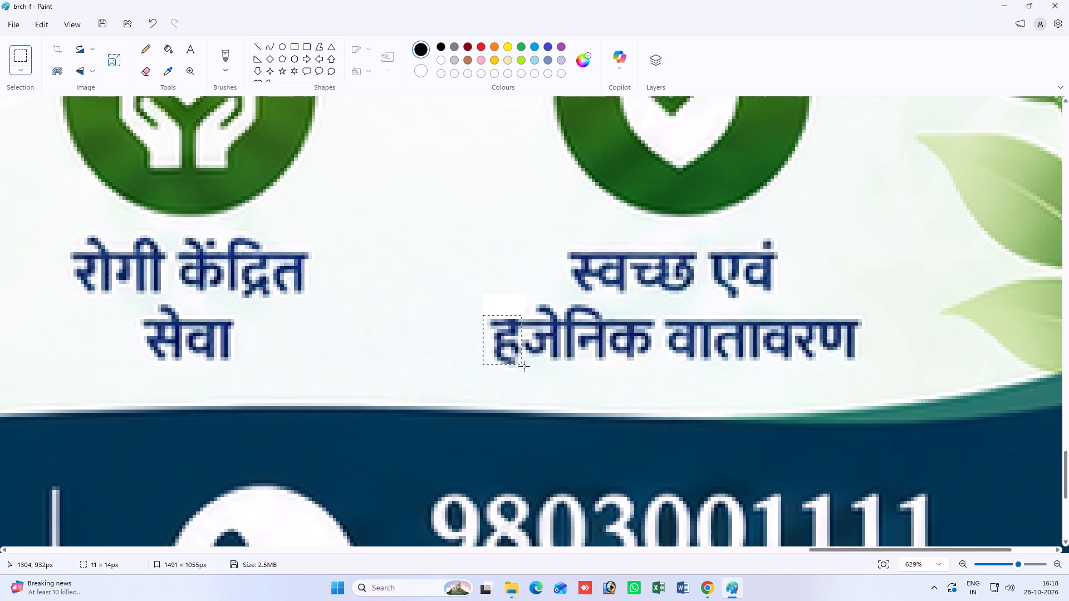
drag(524, 366, 524, 368)
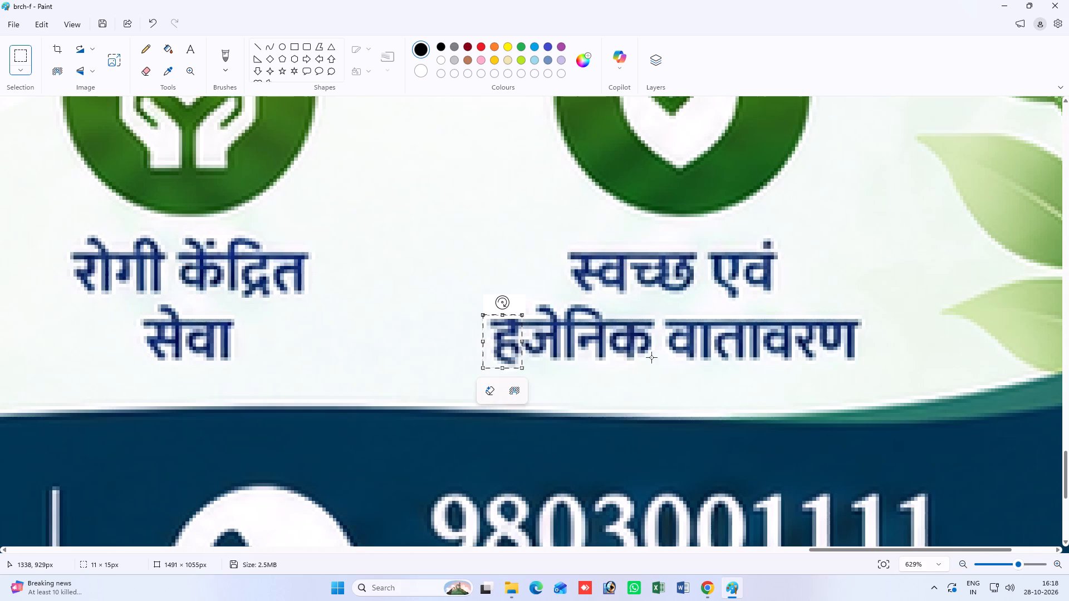
key(Left)
key(Left)
key(Left)
key(Left)
key(Left)
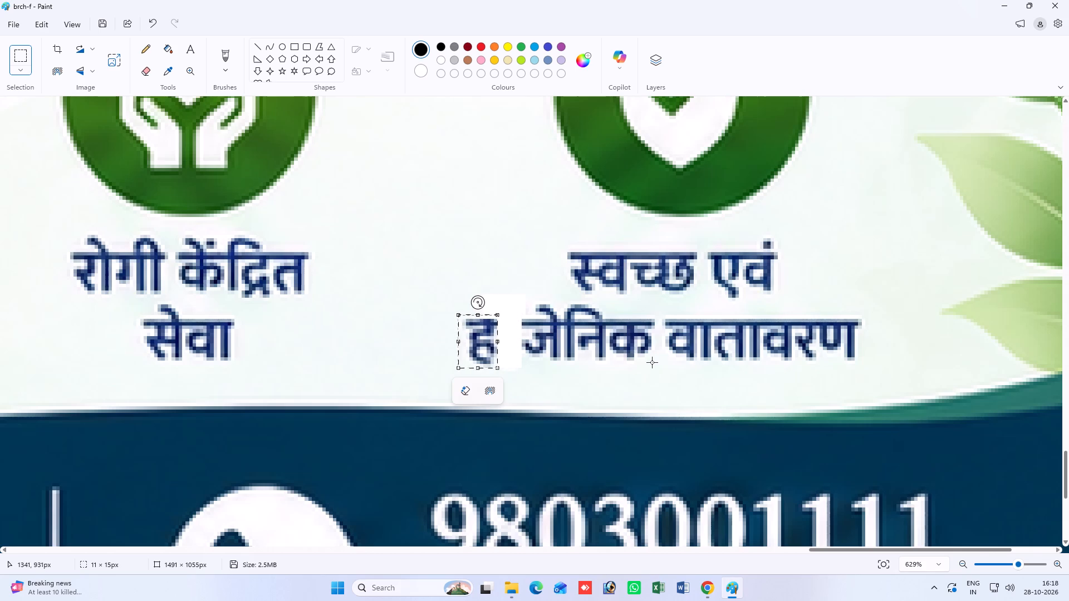
key(Left)
key(Left)
key(Left)
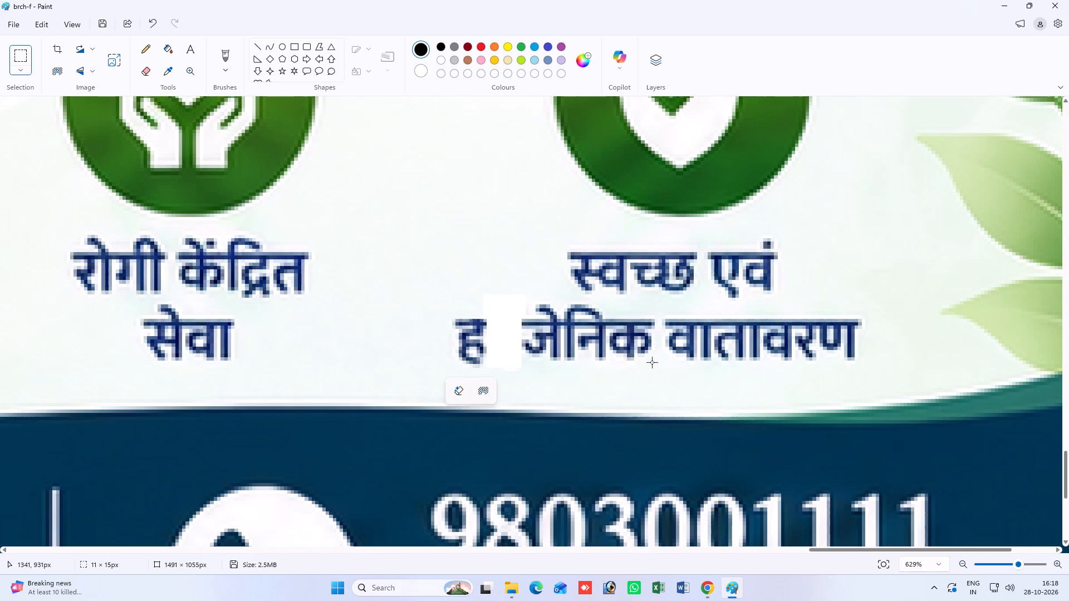
key(Left)
key(Left)
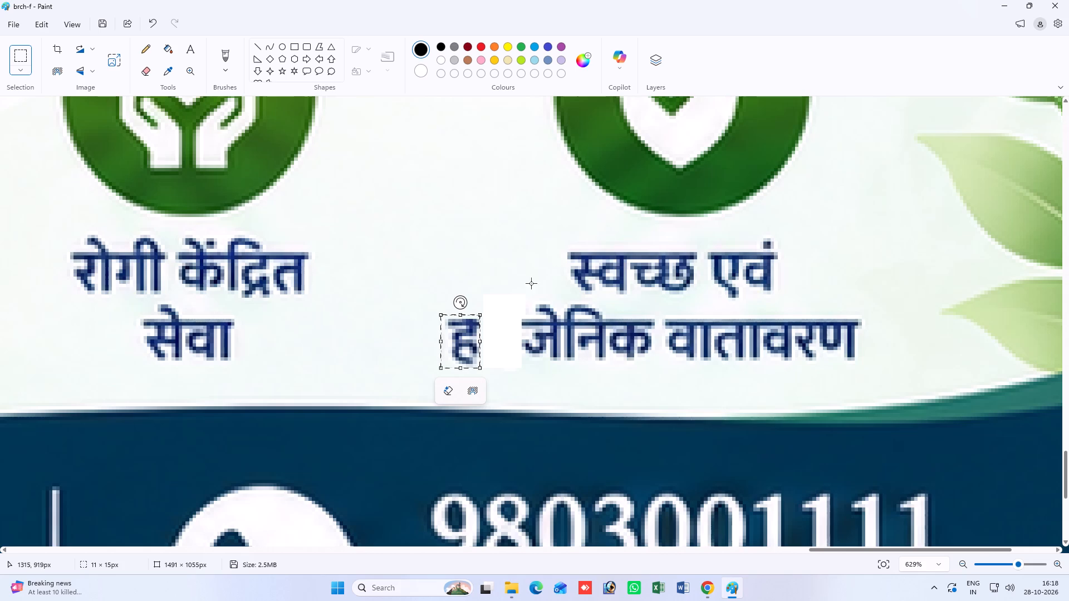
click(512, 264)
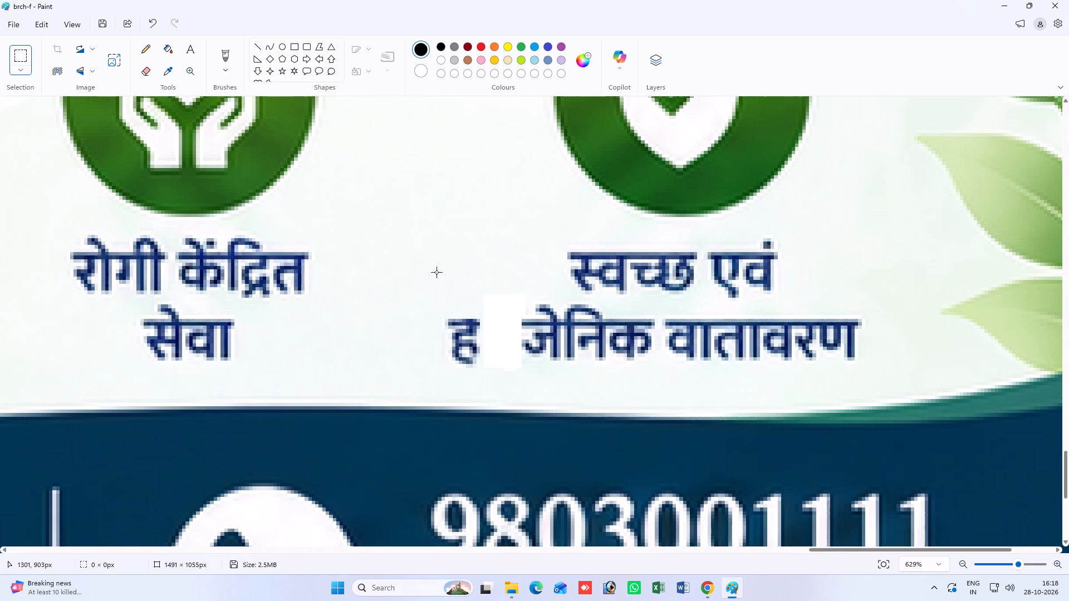
Copy the final ई of इकाई from the hospital description as a narrow piece of 9 × 21 px.
scroll(604, 384, up, 8)
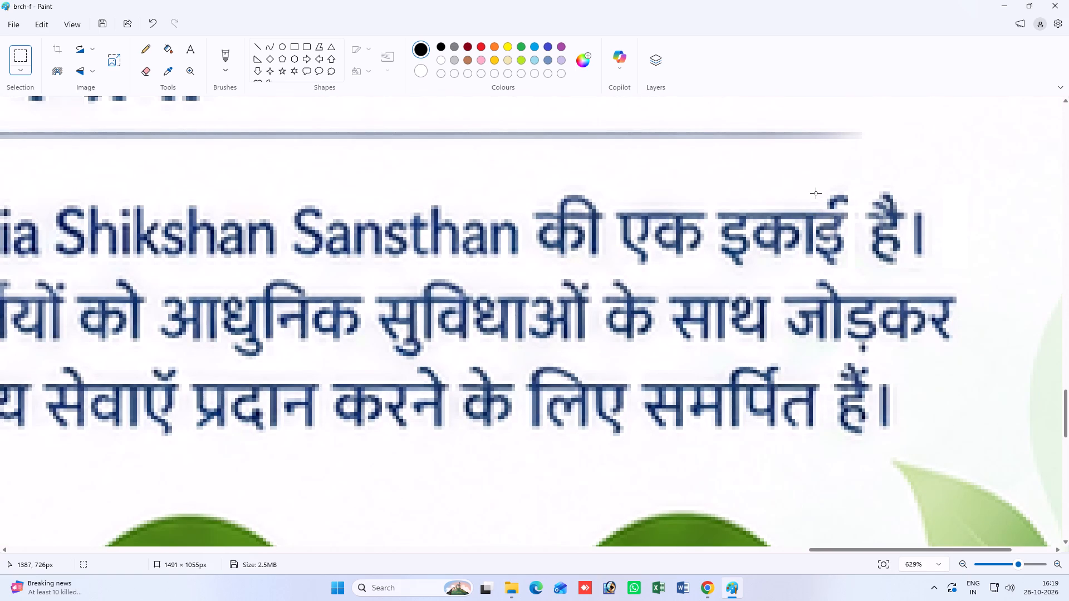
drag(816, 191, 858, 265)
drag(858, 265, 855, 270)
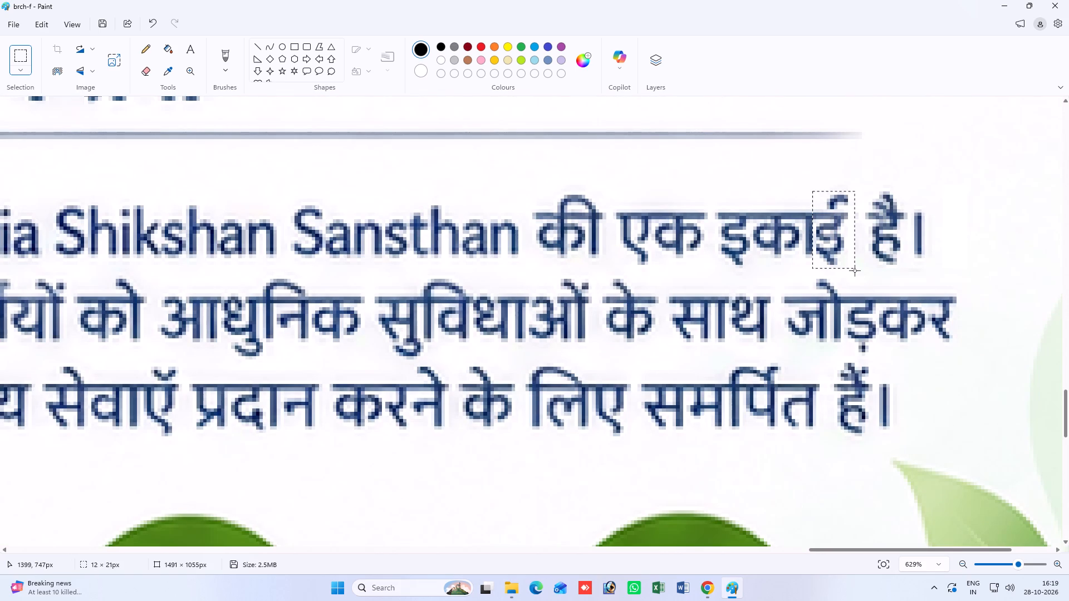
drag(855, 270, 855, 266)
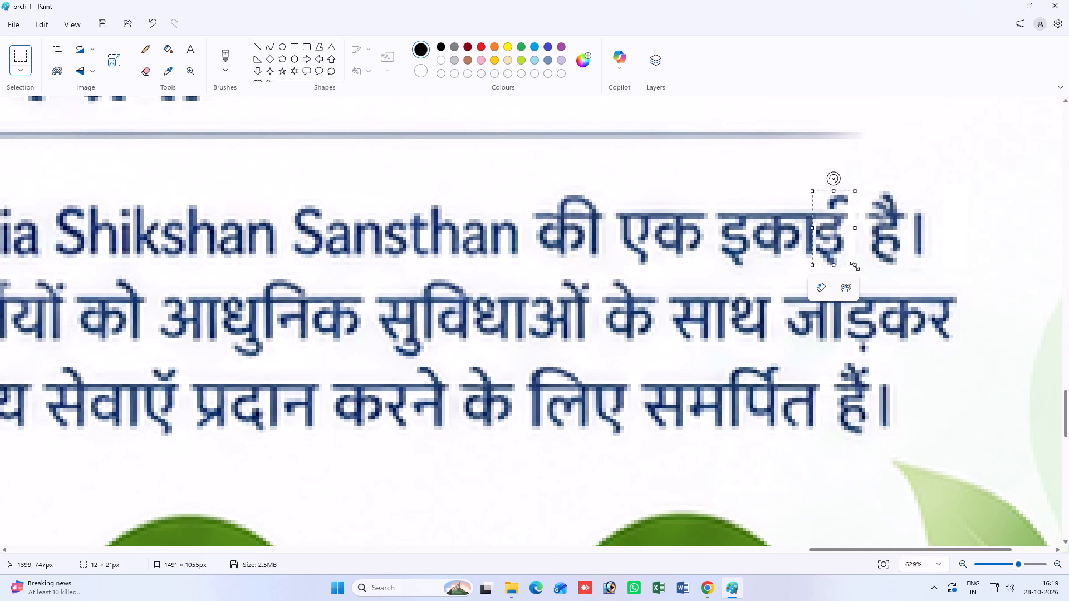
key(ctrl+c)
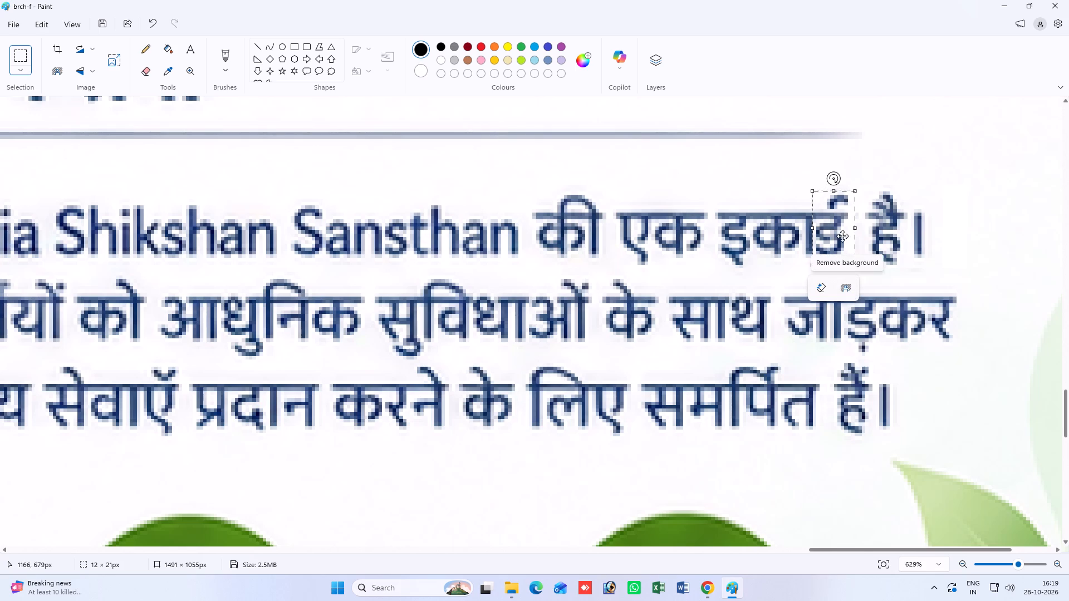
click(799, 184)
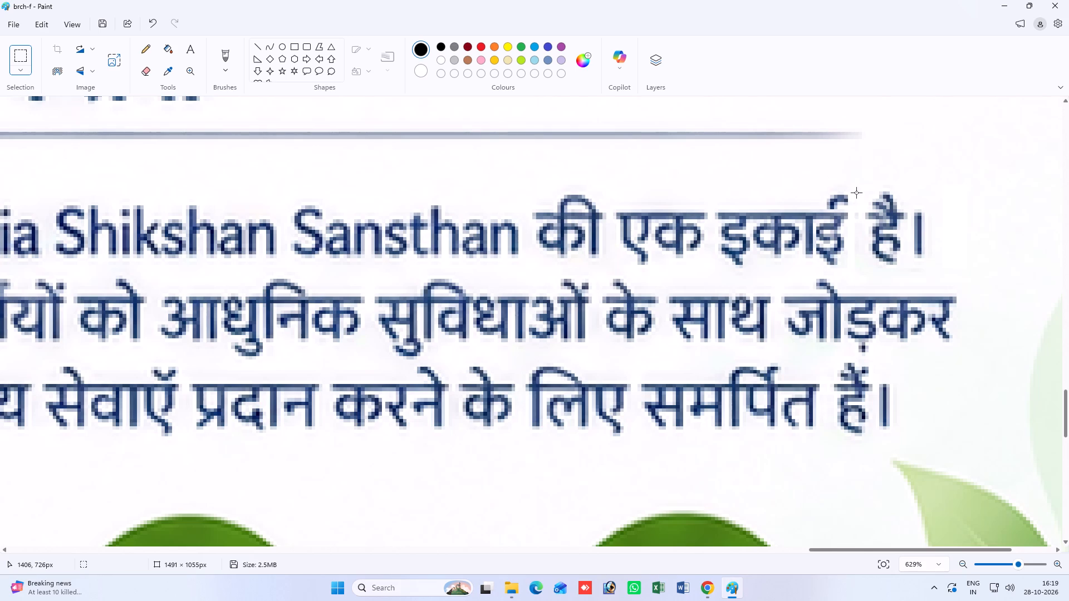
drag(850, 191, 852, 255)
drag(852, 255, 822, 264)
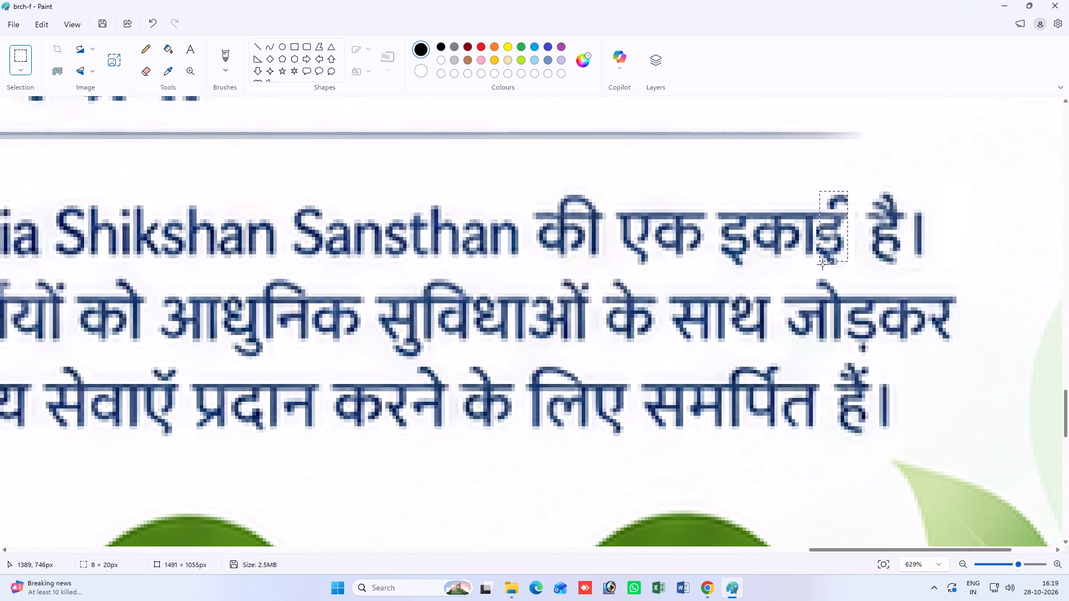
drag(822, 264, 818, 267)
key(ctrl+c)
Paste the copied ई into the gap of the shield-icon caption, directly before जेनिक and level with its letters.
scroll(835, 390, down, 8)
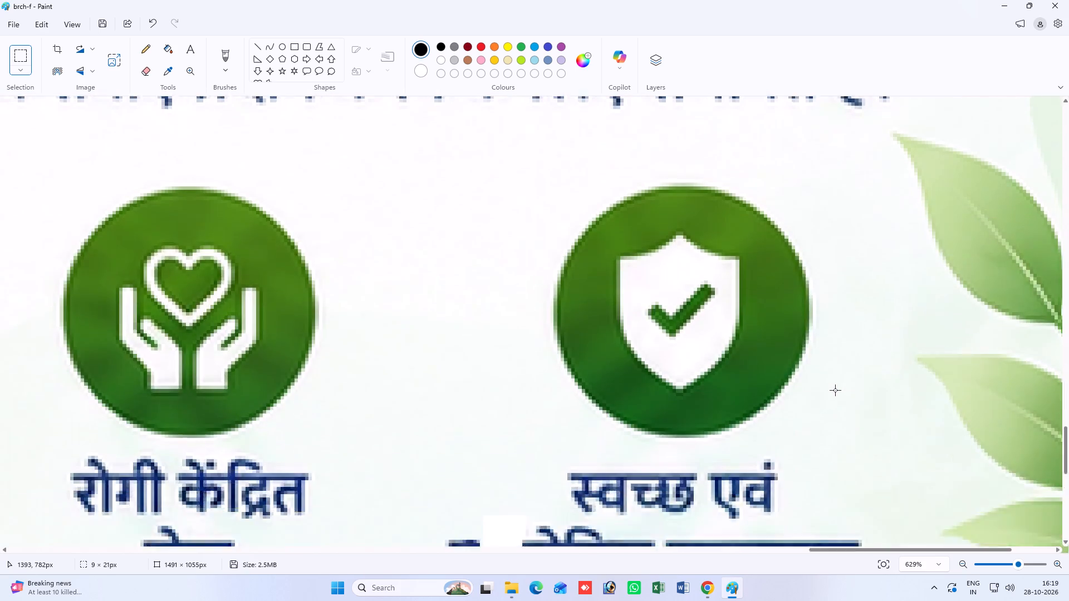
scroll(835, 390, down, 8)
scroll(835, 390, up, 4)
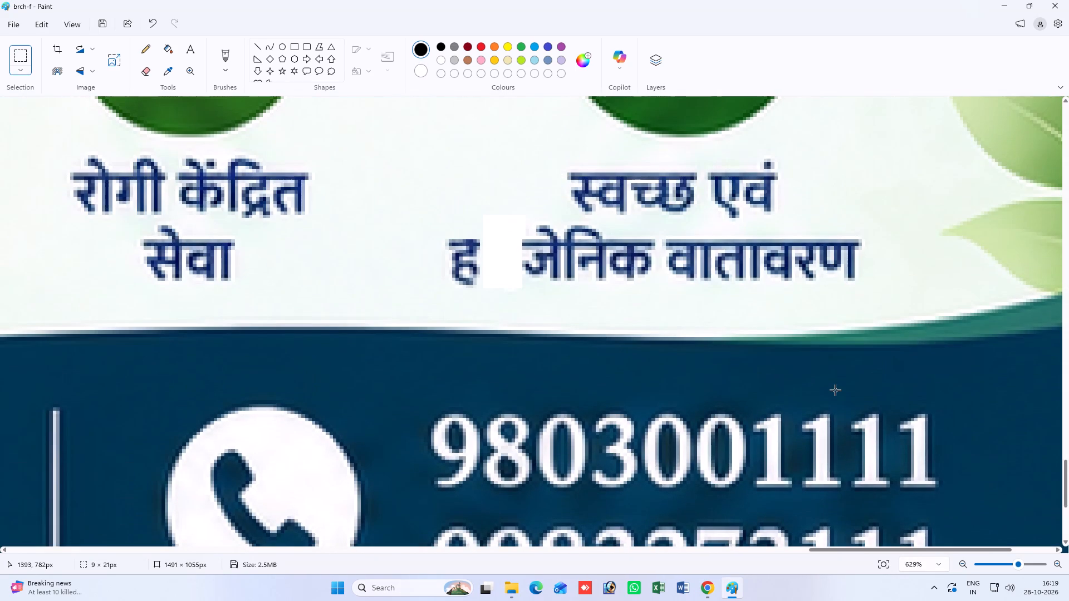
key(ctrl+v)
drag(18, 147, 510, 269)
key(Right)
key(Right)
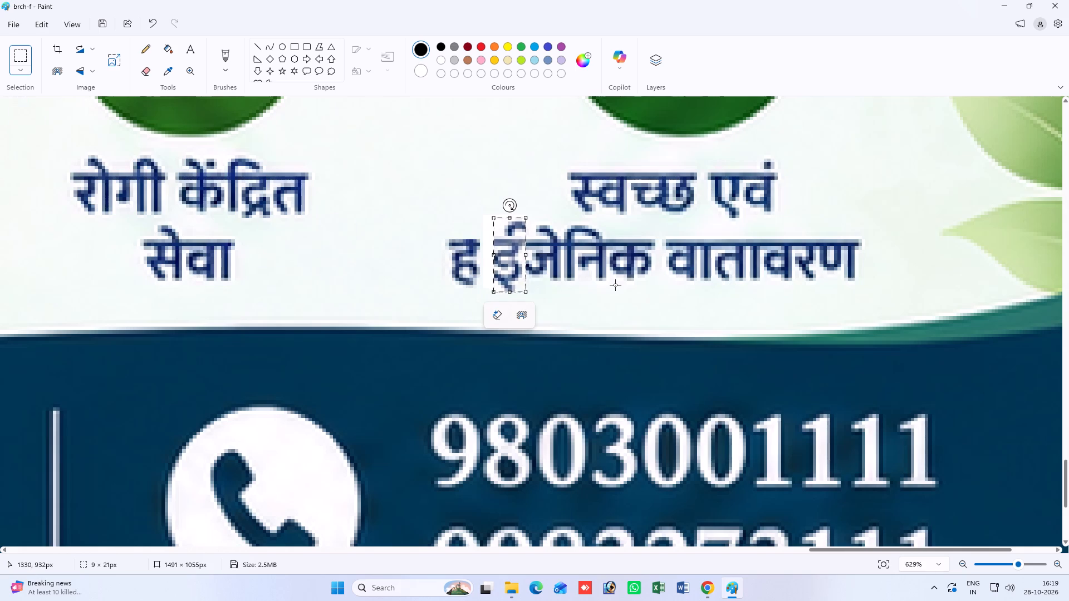
click(605, 294)
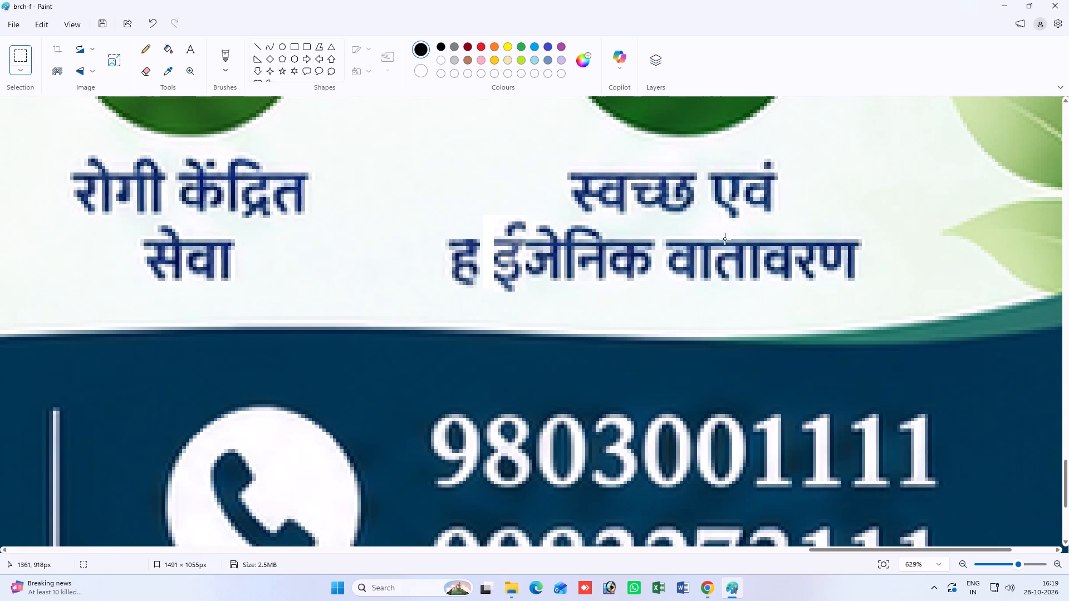
Copy the final ा of सेवा as a 6 × 13 px piece and place it between ह and ई in the shield-icon caption.
scroll(746, 258, up, 1)
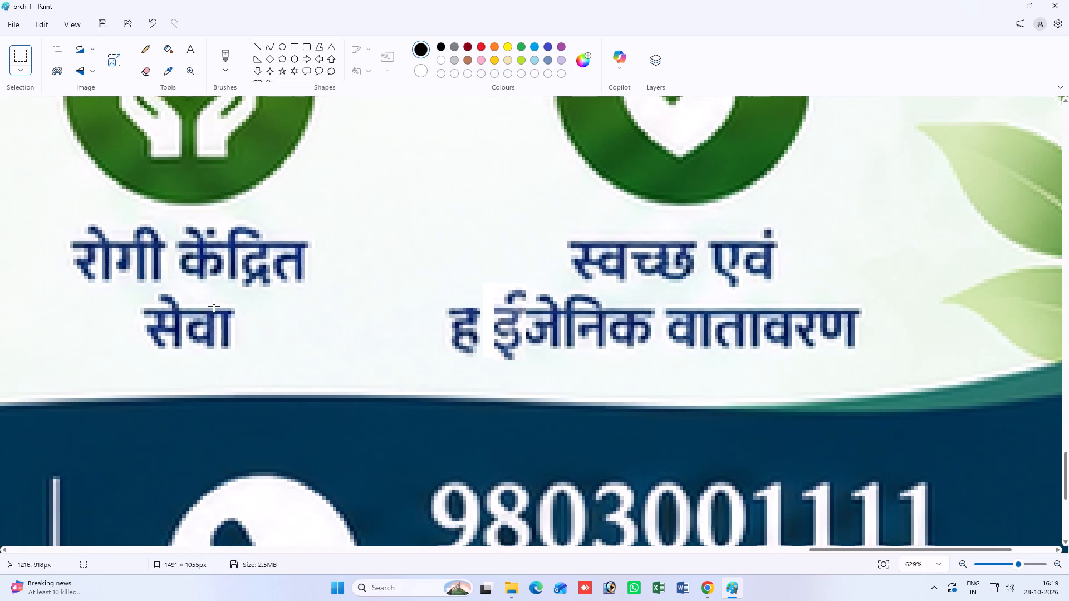
drag(214, 306, 235, 349)
drag(235, 349, 235, 350)
key(ctrl+c)
key(ctrl+v)
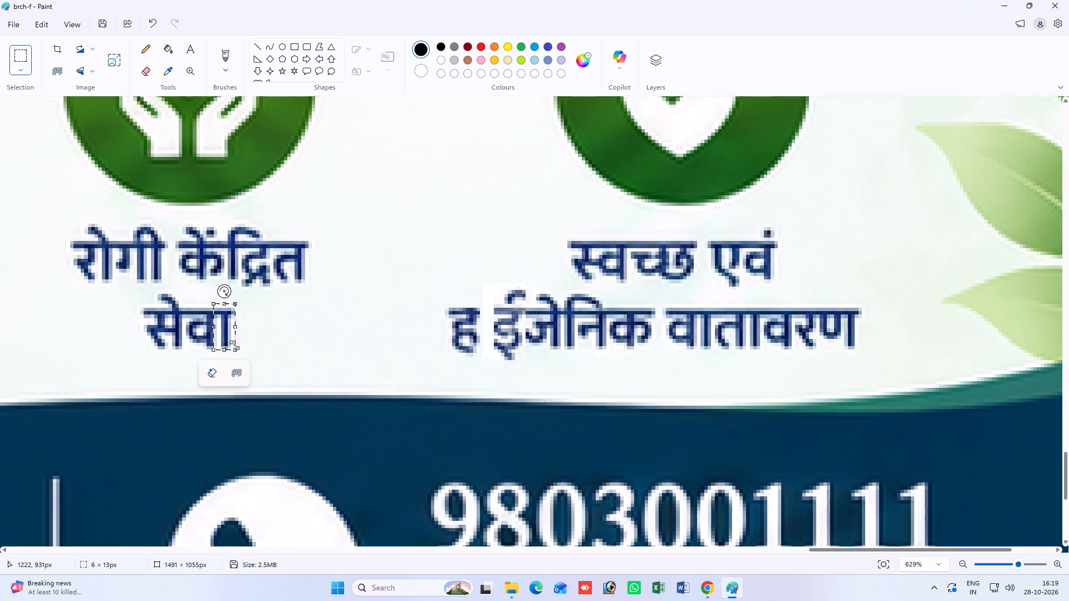
drag(9, 119, 249, 200)
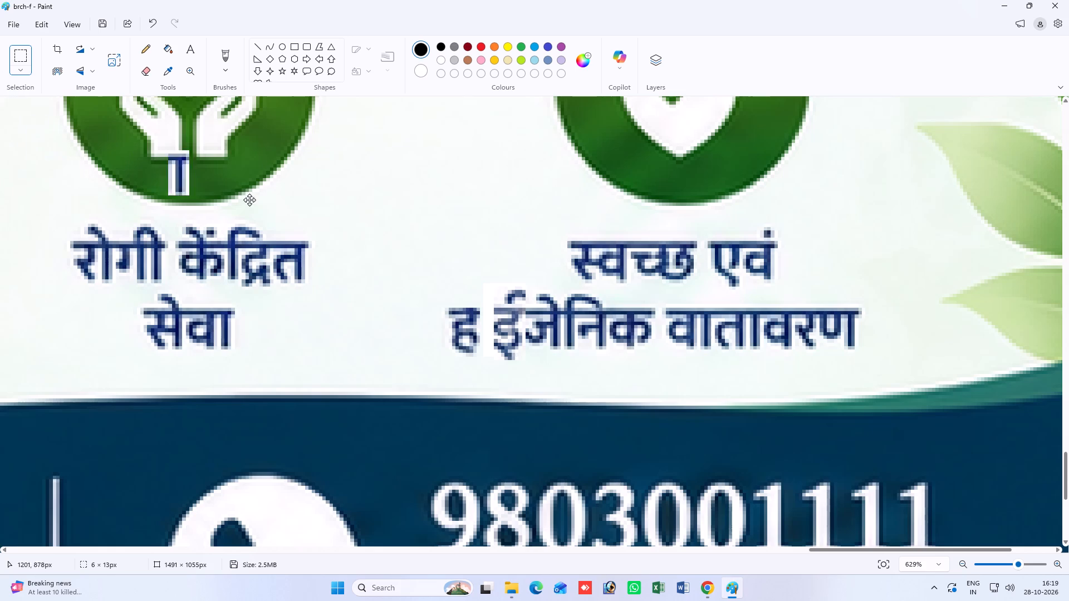
drag(249, 200, 488, 327)
click(624, 358)
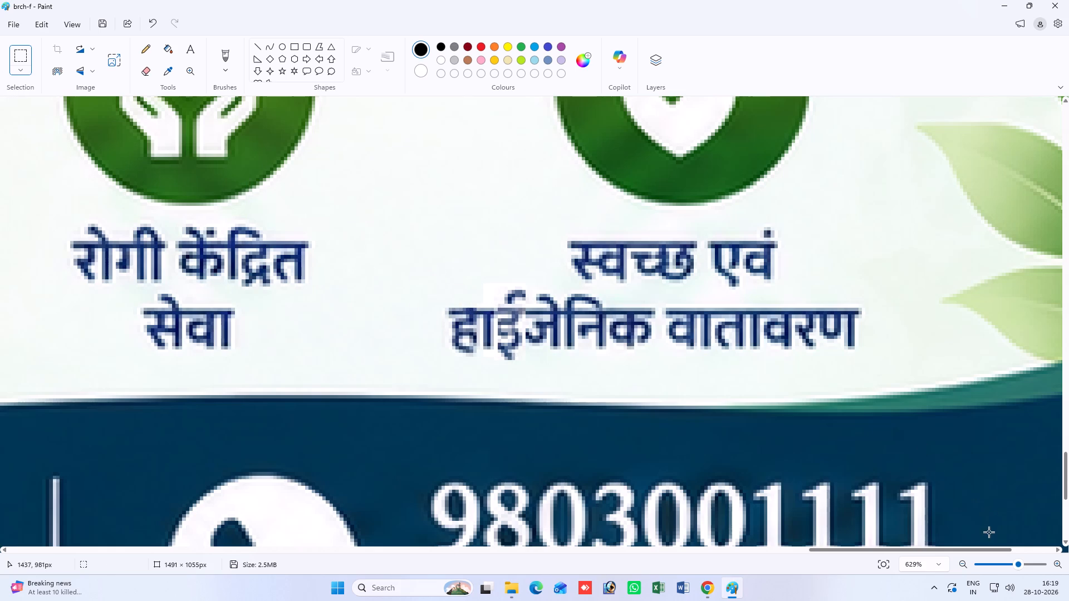
Examine the respelled हाईजेनिक वातावरण caption in the context of the surrounding brochure page.
triple_click(966, 565)
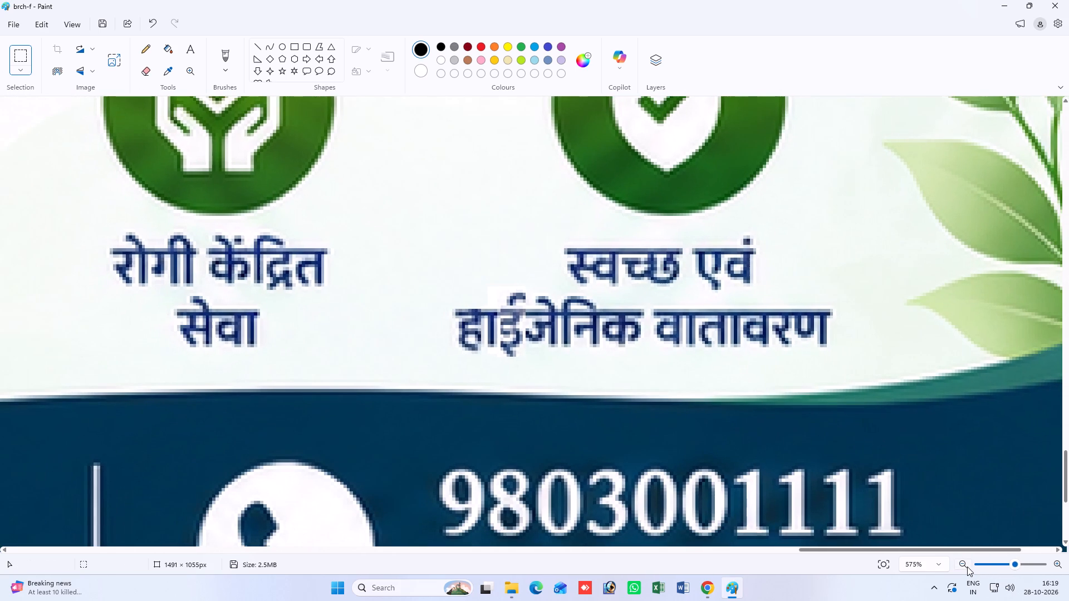
triple_click(967, 566)
triple_click(967, 566)
triple_click(967, 566)
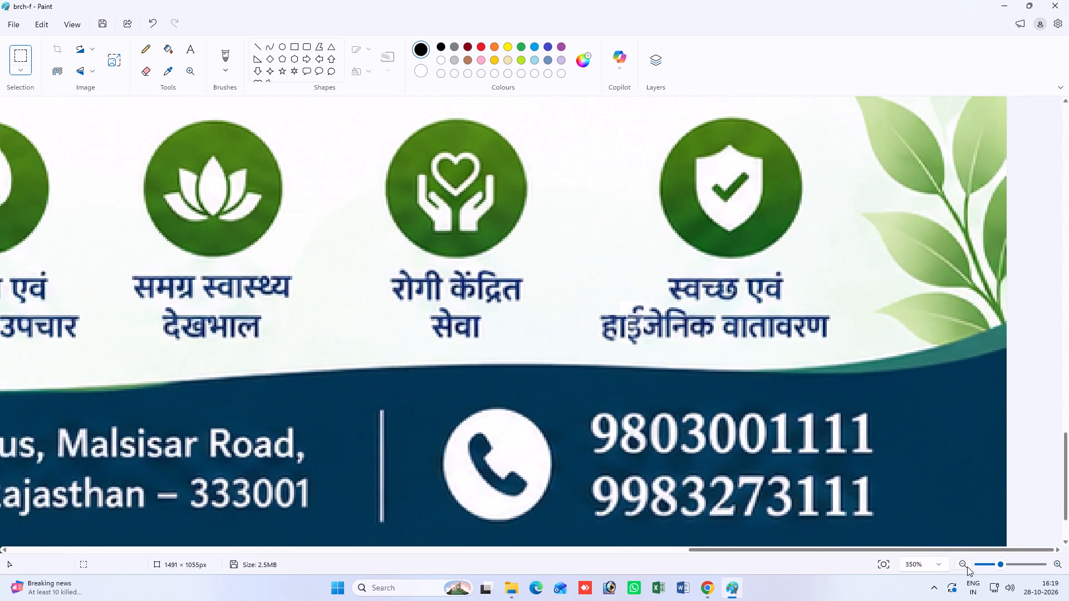
triple_click(967, 566)
triple_click(967, 566)
triple_click(967, 566)
triple_click(967, 566)
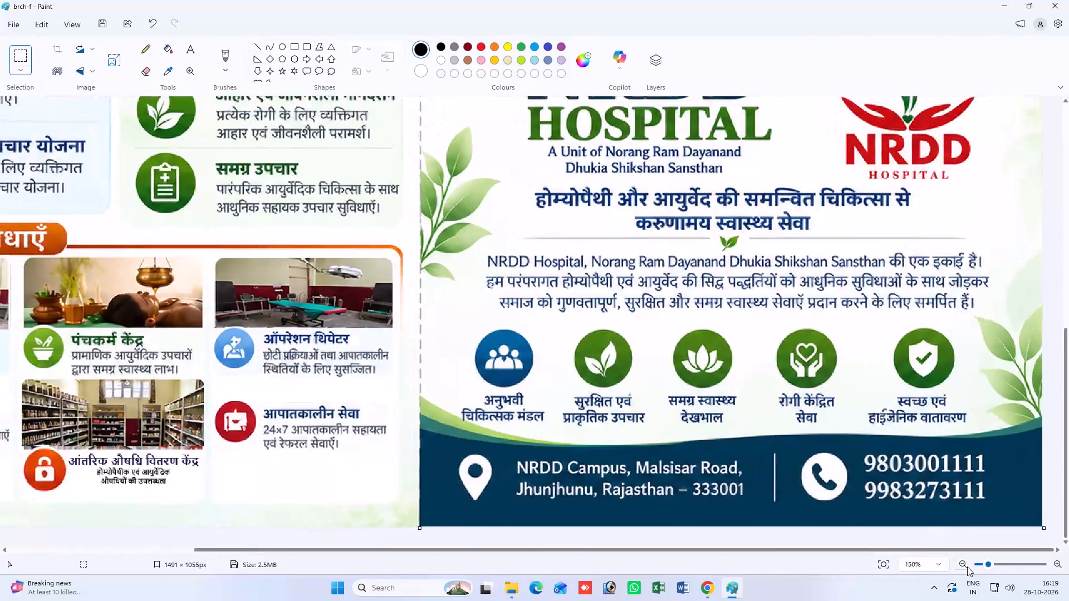
Check the whole edited brch-f brochure page, and close the image with its changes saved.
double_click(967, 566)
click(967, 566)
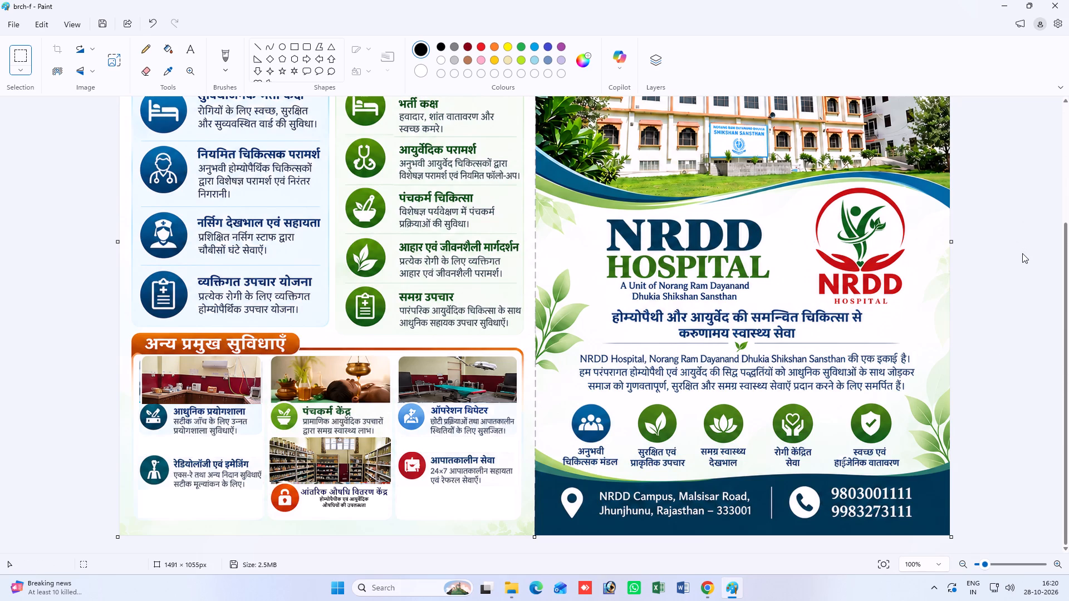
scroll(1022, 253, up, 6)
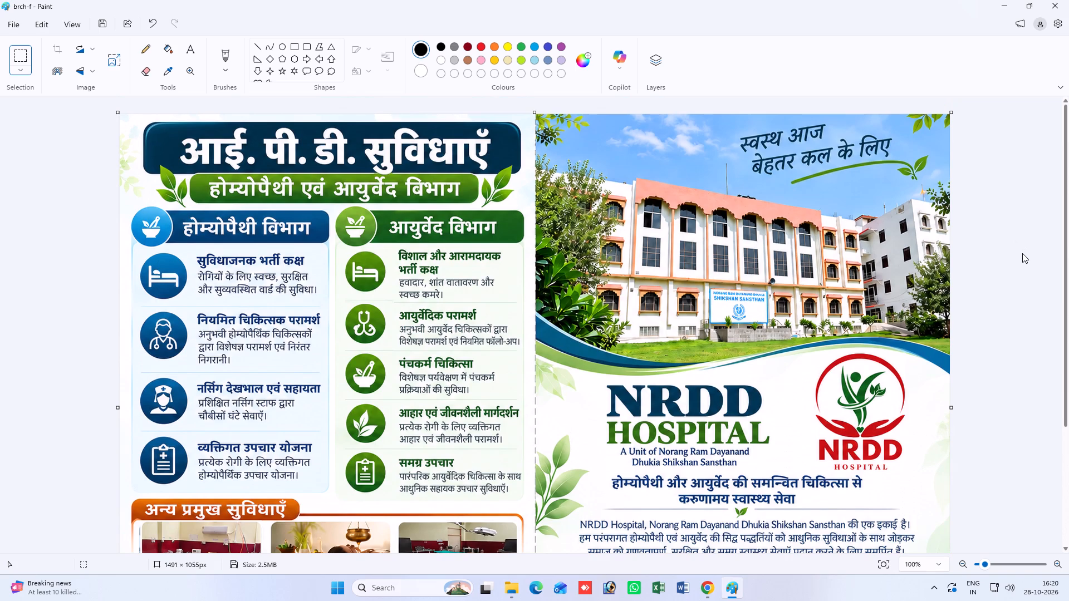
click(1068, 0)
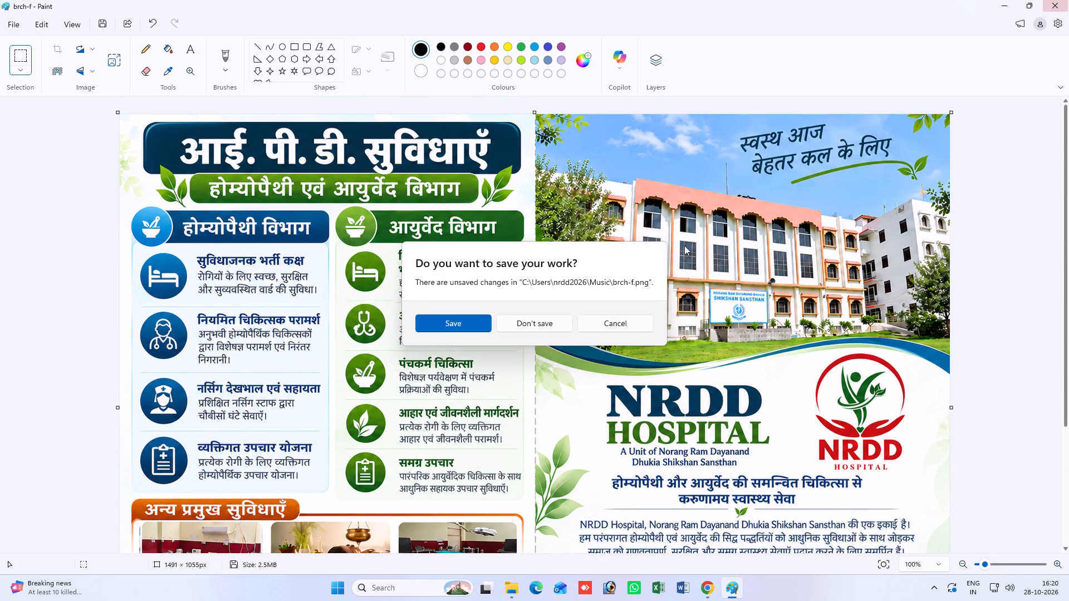
click(455, 324)
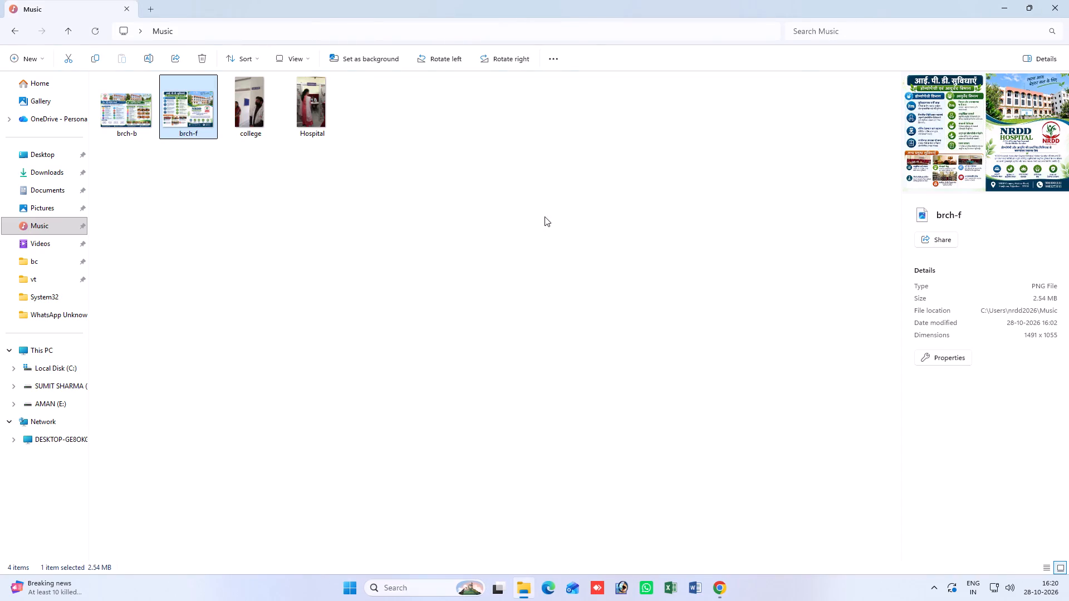
Switch to the Chrome window with the ChatGPT banner chat and open the Type in Hindi page's web address for editing.
click(361, 219)
click(722, 598)
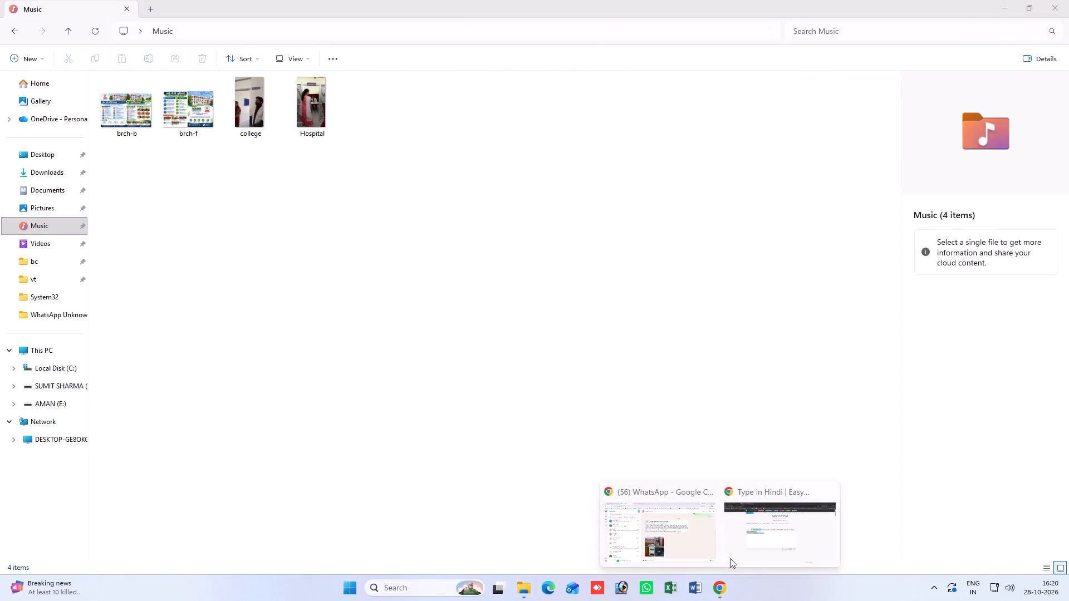
click(755, 531)
click(115, 0)
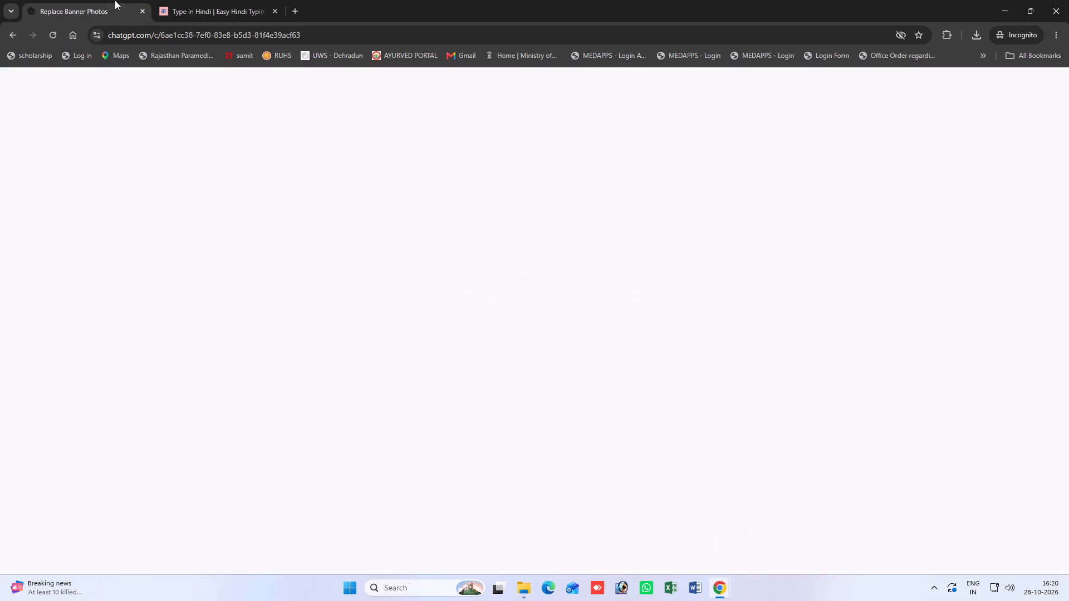
click(189, 4)
click(206, 36)
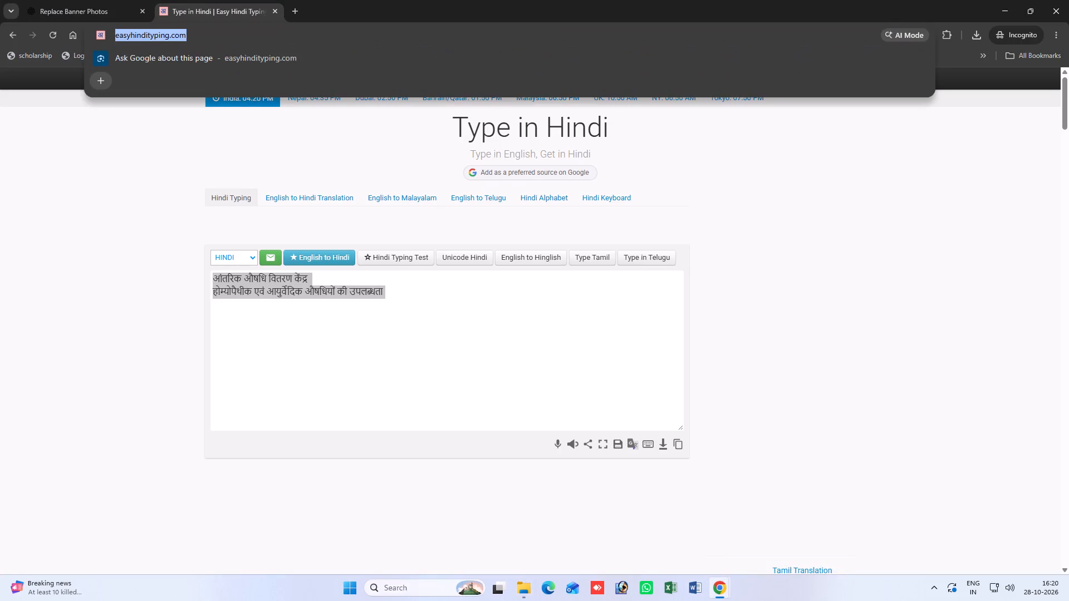